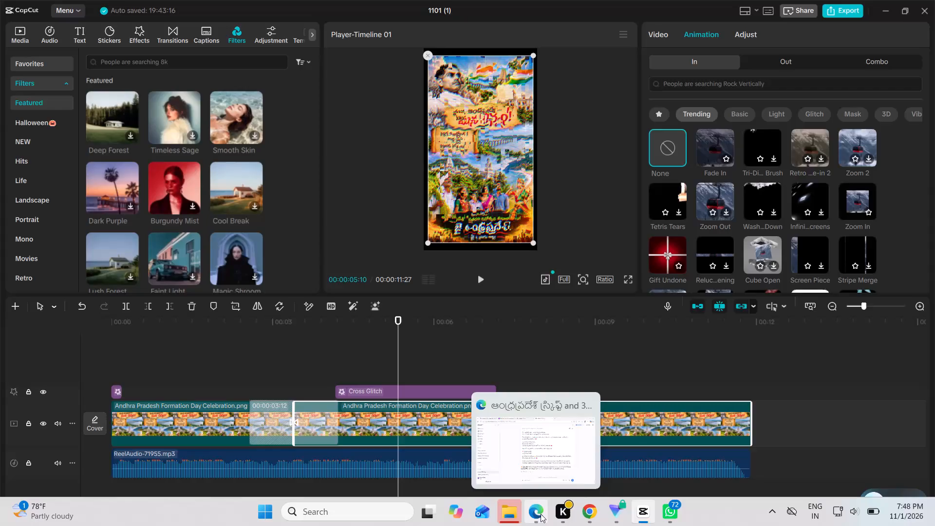
Switch to Microsoft Edge and bring up the Saveinsta Instagram downloader page.
left_click(530, 471)
left_click(210, 0)
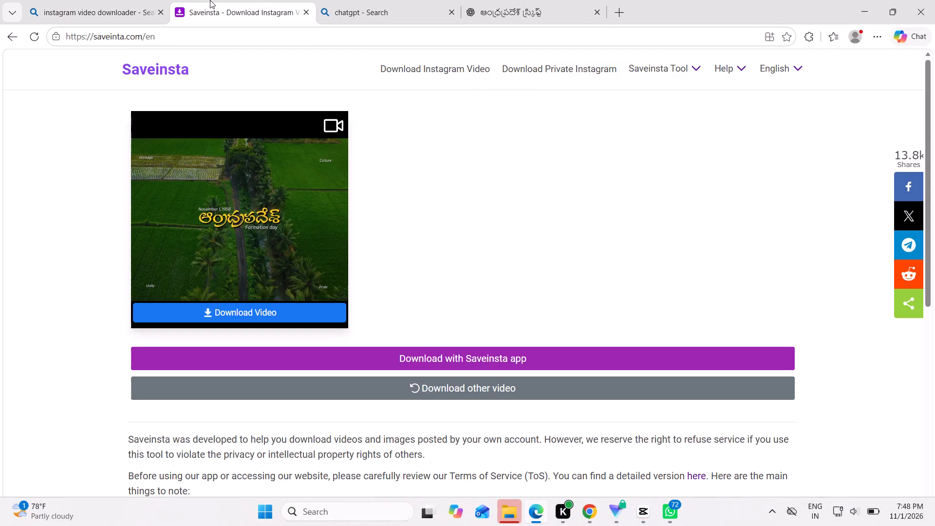
scroll(230, 252, "right", 5)
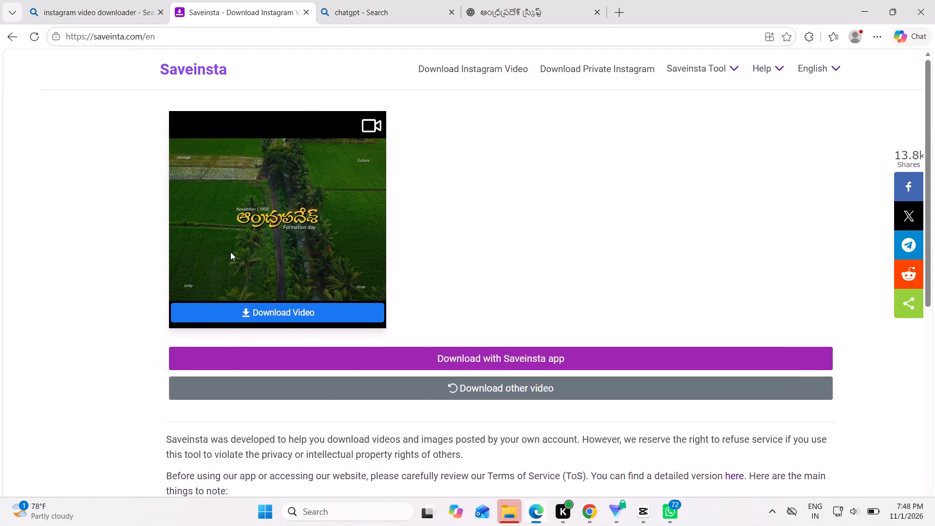
scroll(230, 252, "right", 2)
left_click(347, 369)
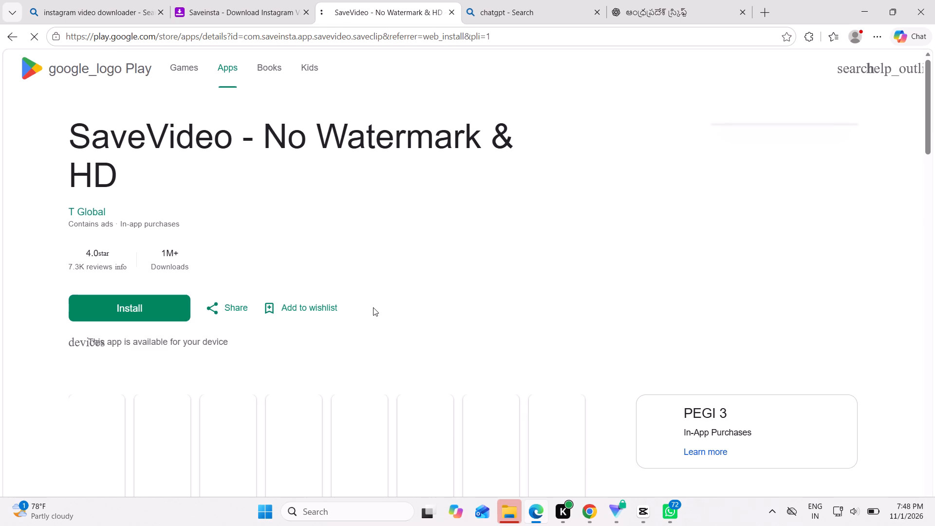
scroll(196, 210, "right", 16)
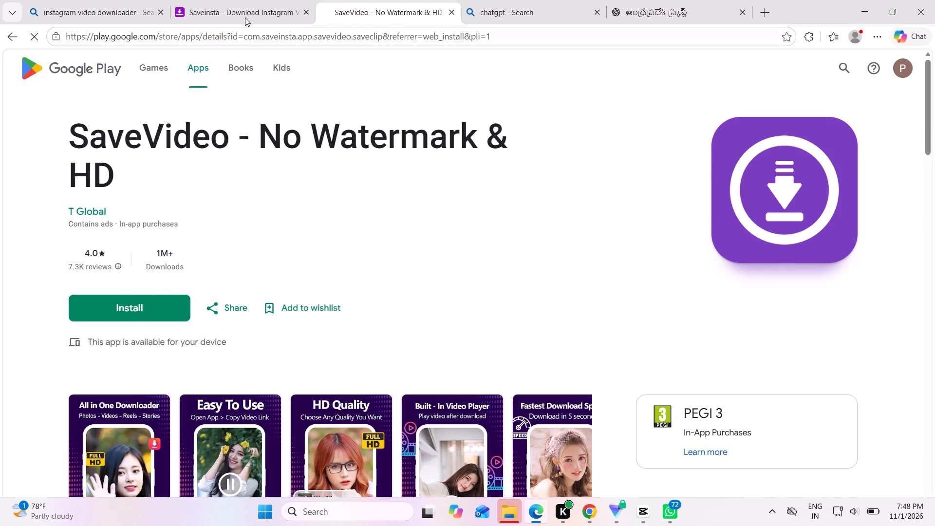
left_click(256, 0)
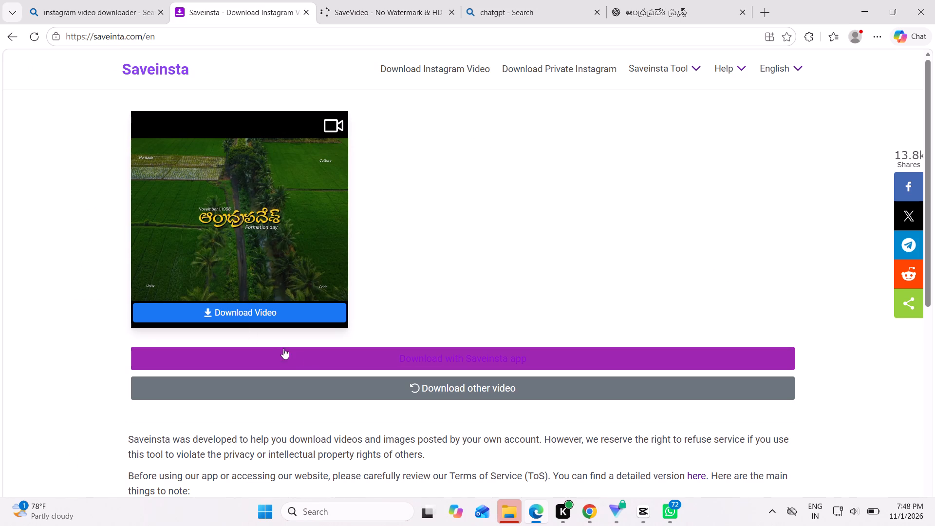
Start another download on Saveinsta with the copied Instagram reel link, dismiss the advert, and download the reel's video.
left_click(296, 387)
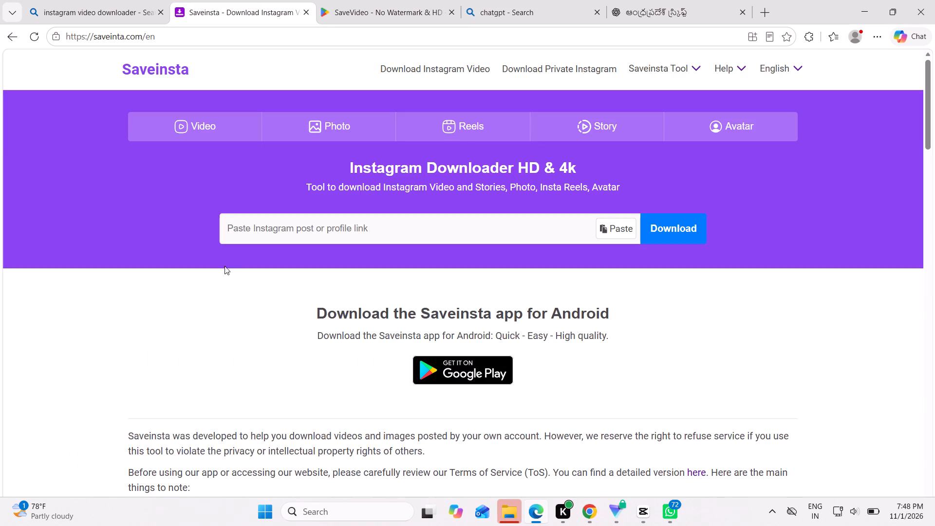
left_click(248, 229)
key("ctrl+v")
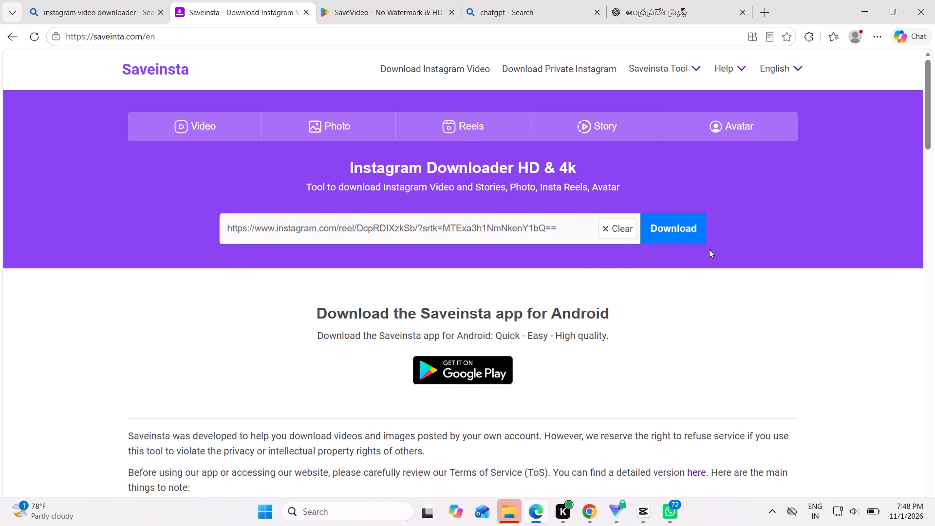
left_click(676, 225)
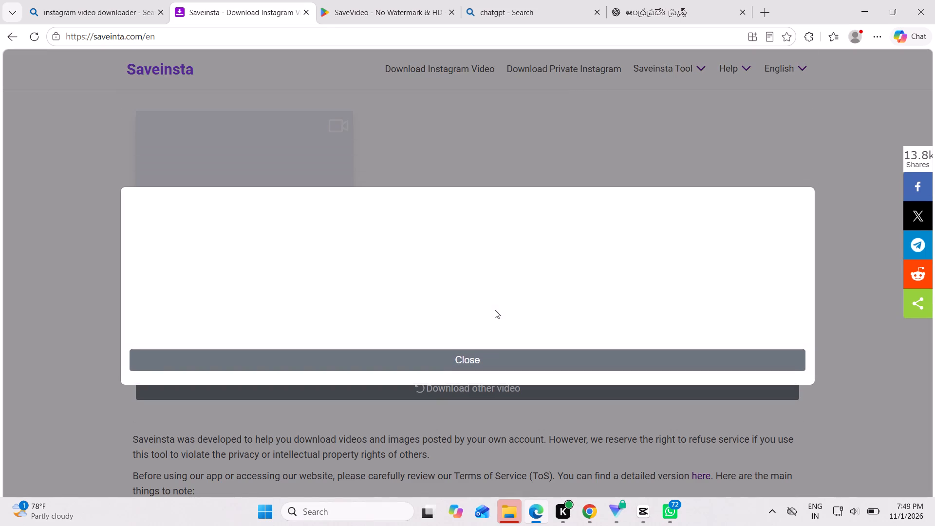
left_click(465, 163)
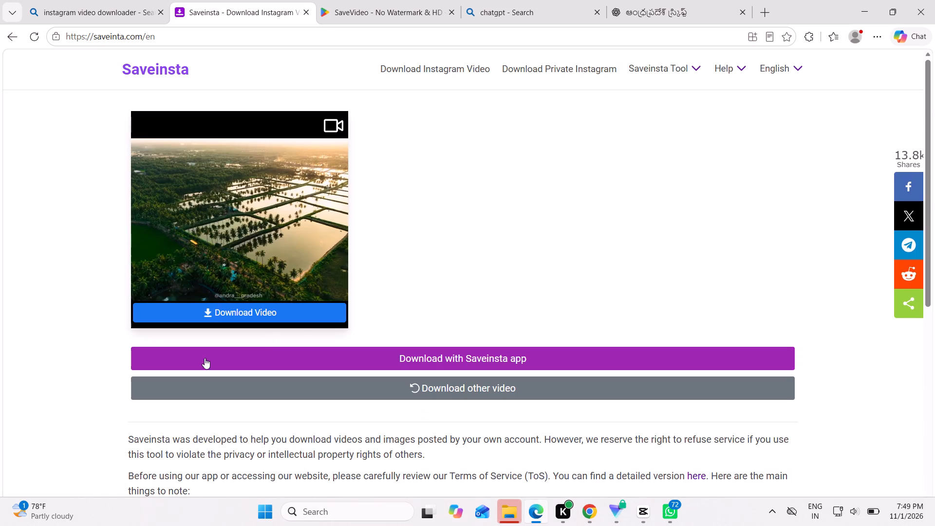
left_click(210, 306)
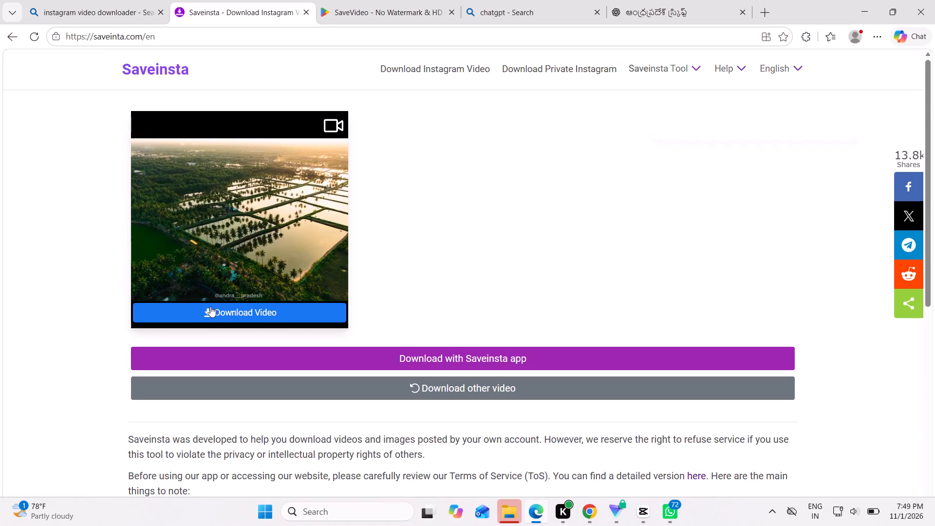
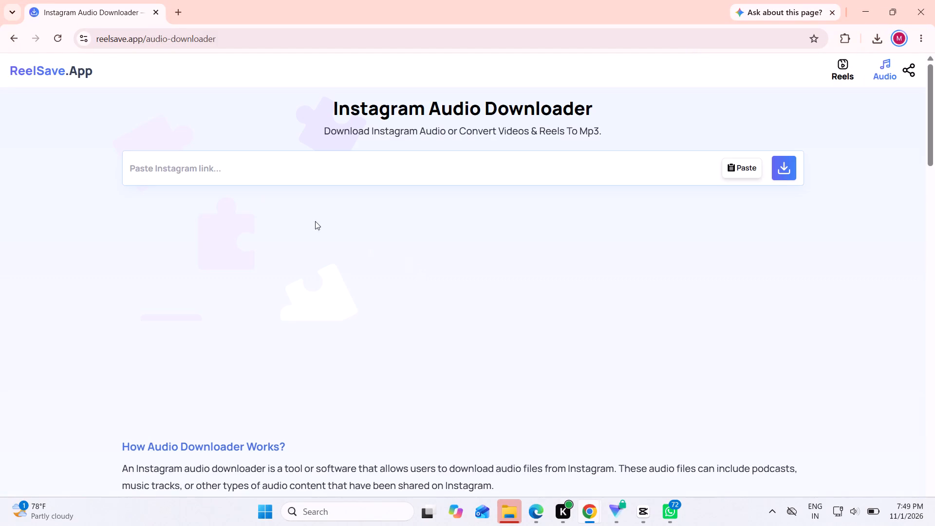
Submit the copied Instagram reel link to the ReelSave audio downloader and download the reel's audio.
left_click(139, 167)
key("ctrl+v")
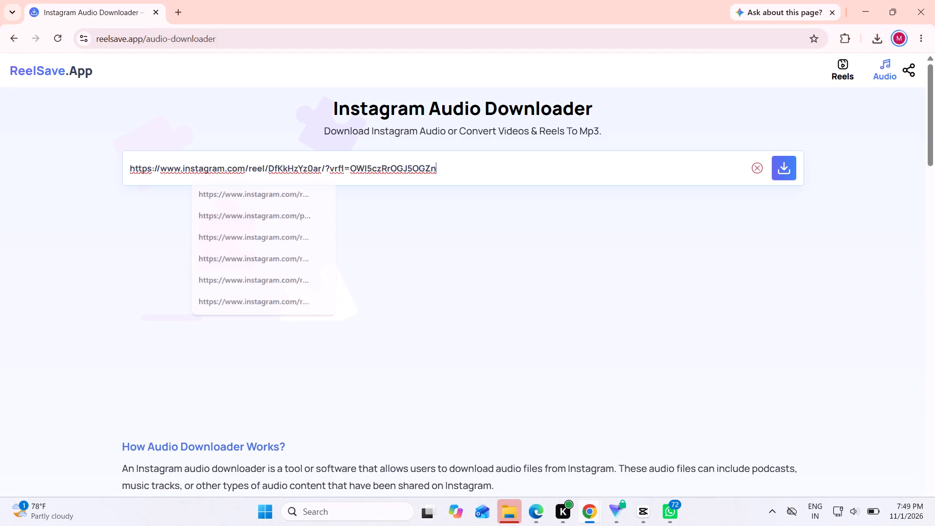
left_click(791, 172)
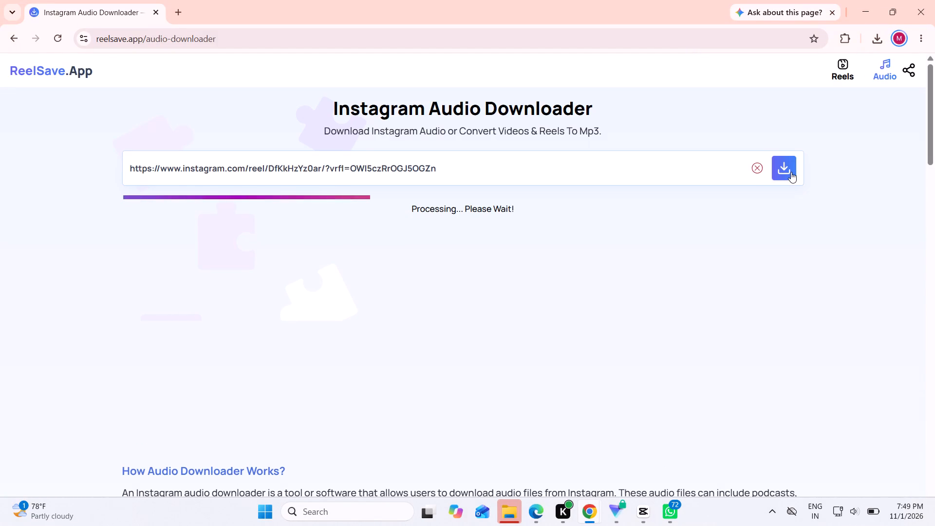
left_click(604, 234)
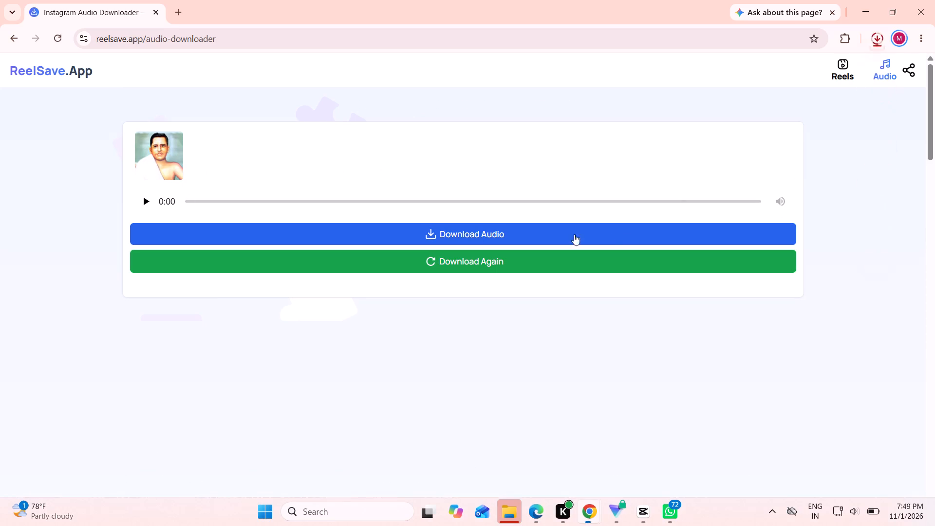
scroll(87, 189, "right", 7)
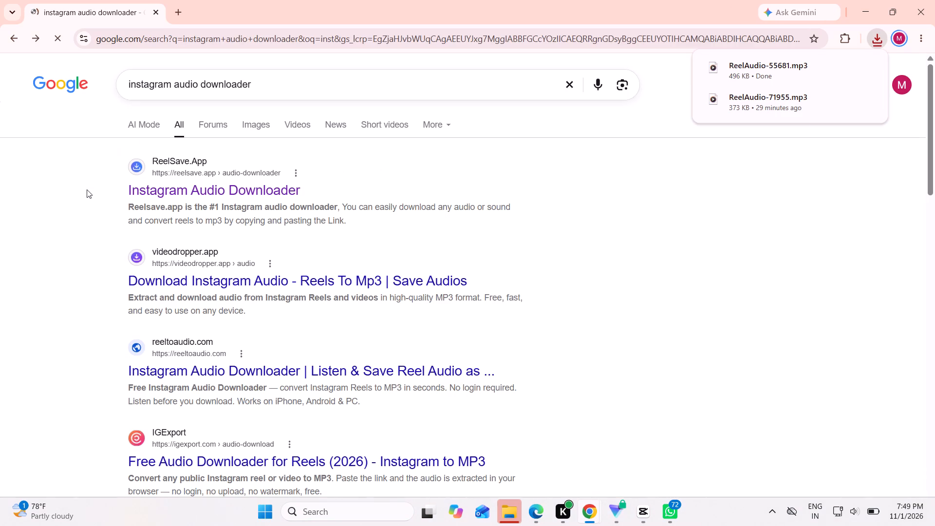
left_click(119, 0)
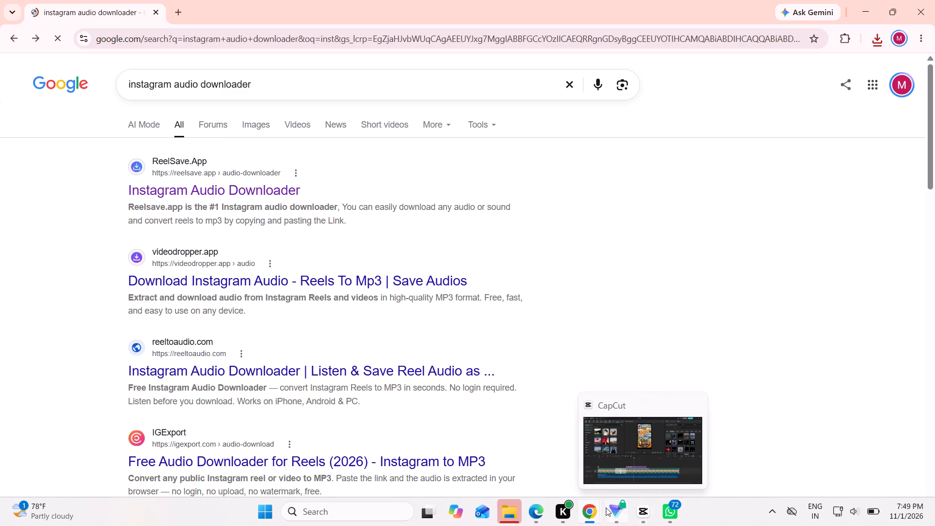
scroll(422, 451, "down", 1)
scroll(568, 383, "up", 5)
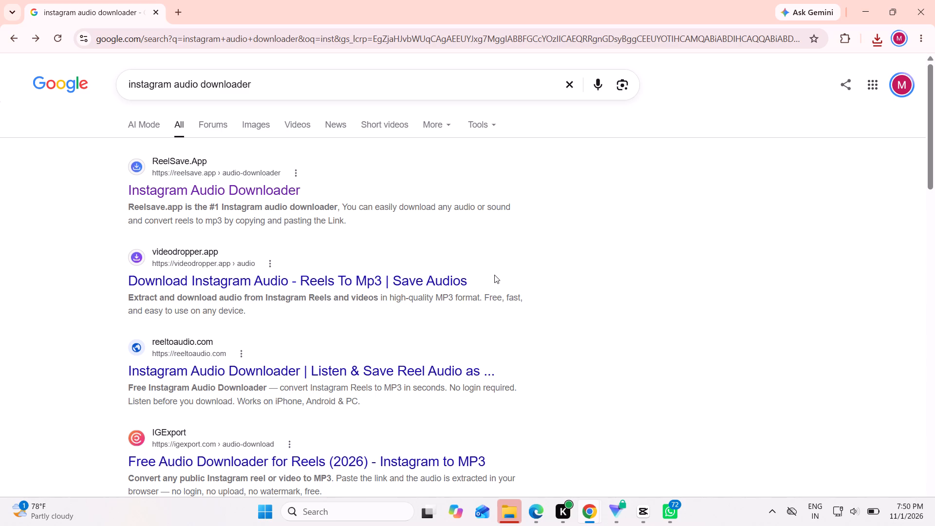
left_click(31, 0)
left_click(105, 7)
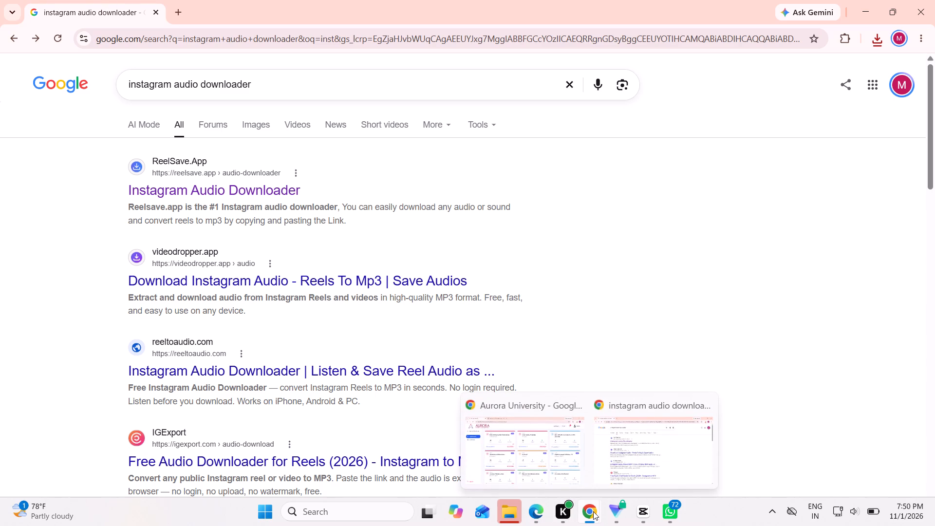
Switch to CapCut and bring up the Andhra Pradesh Formation Day video project.
left_click(636, 518)
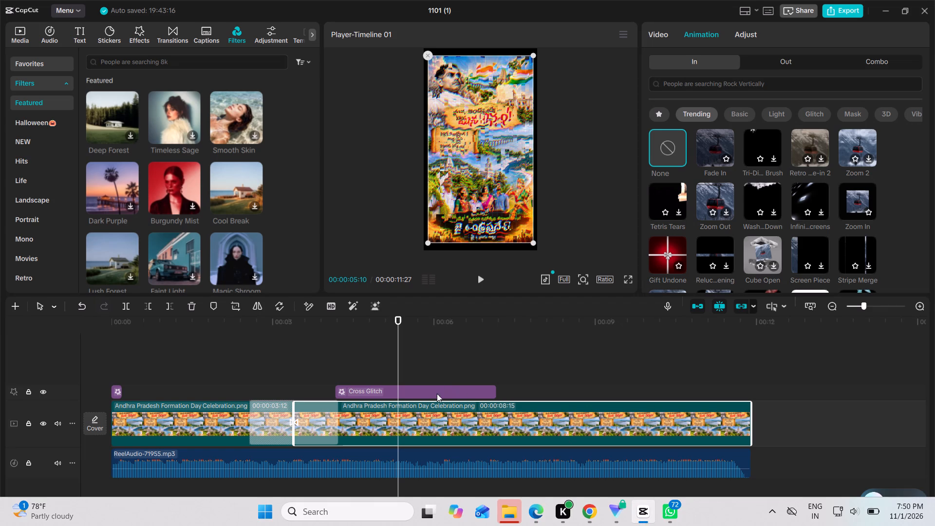
Clear the timeline by deleting both Andhra Pradesh Formation Day Celebration.png clips.
key("Delete")
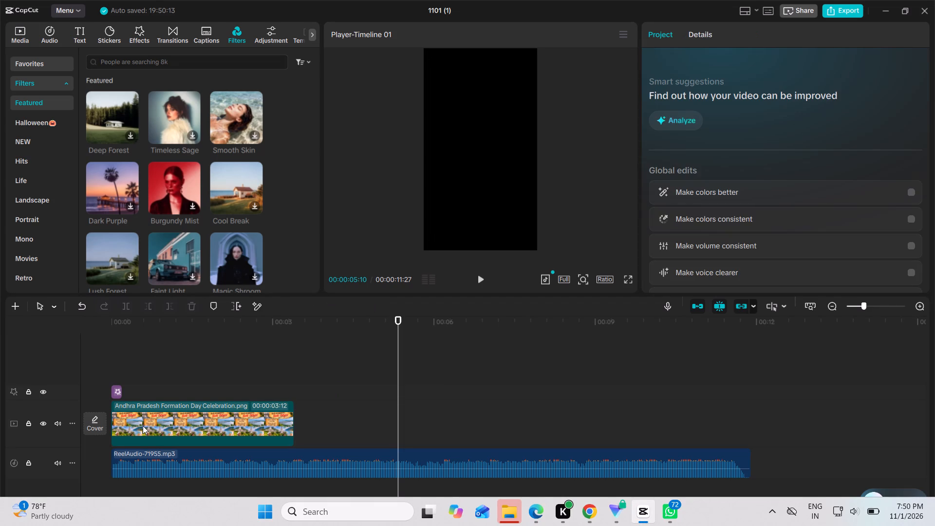
left_click(143, 426)
key("Delete")
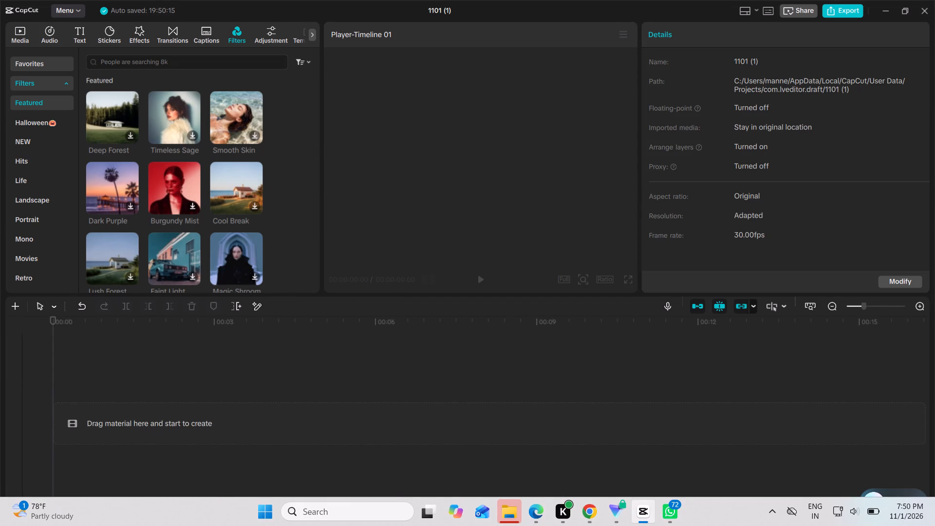
Import the ReelAudio-55681 audio file and the 38-second SaveInta video from the Downloads folder into the project media.
left_click(23, 30)
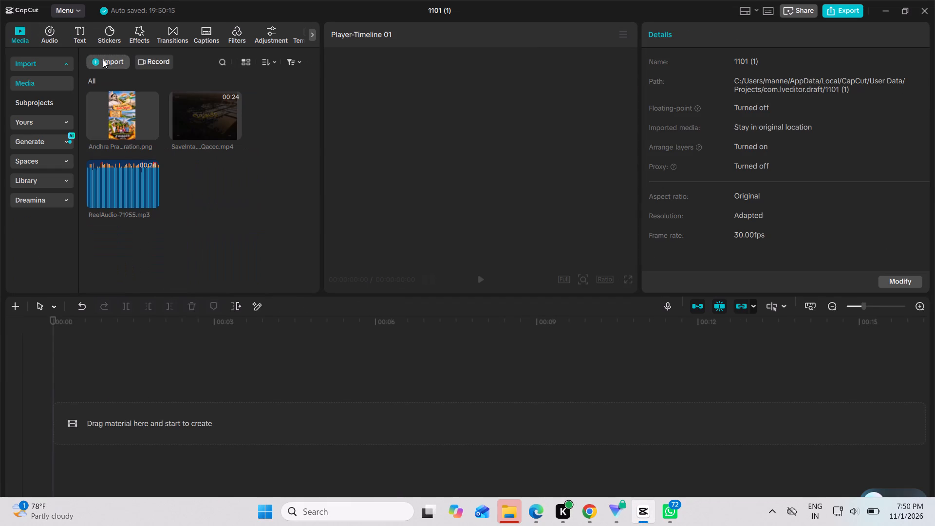
left_click(103, 59)
left_click(120, 79)
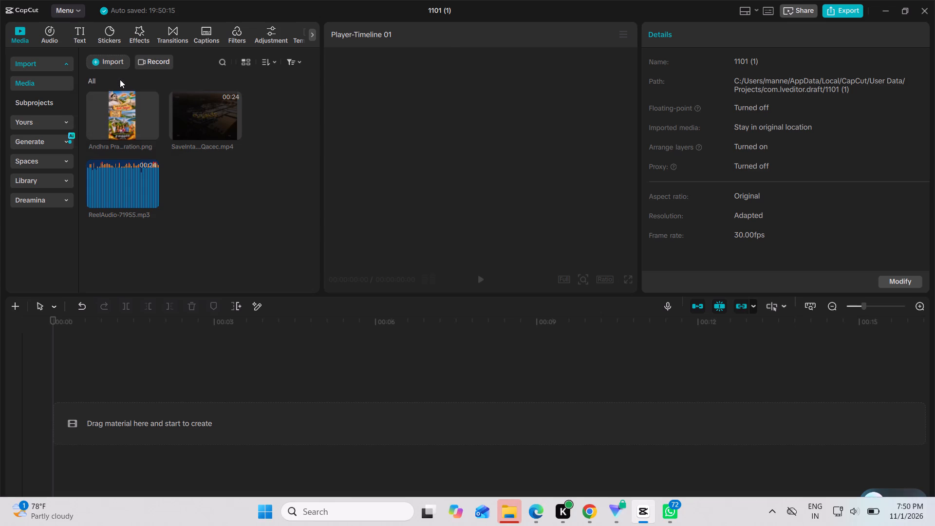
left_click(172, 116)
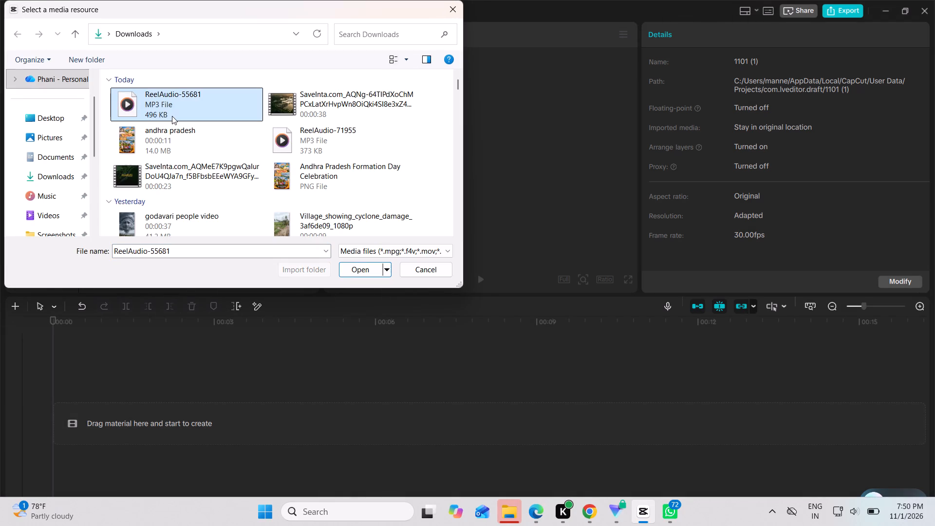
left_click(288, 102, "ctrl")
left_click(367, 271)
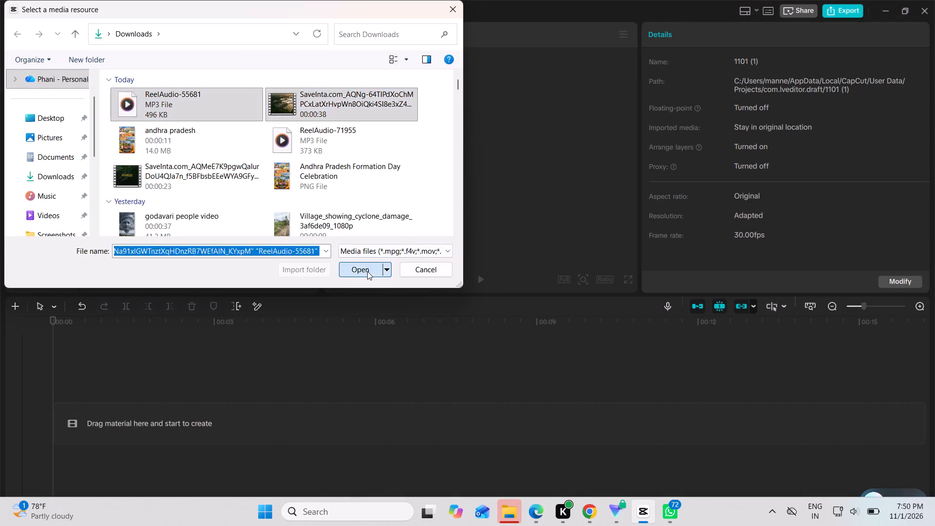
Place the newly imported SaveInta video and ReelAudio-55681.mp3 together at the start of the empty timeline.
left_click_drag(140, 249, 102, 419)
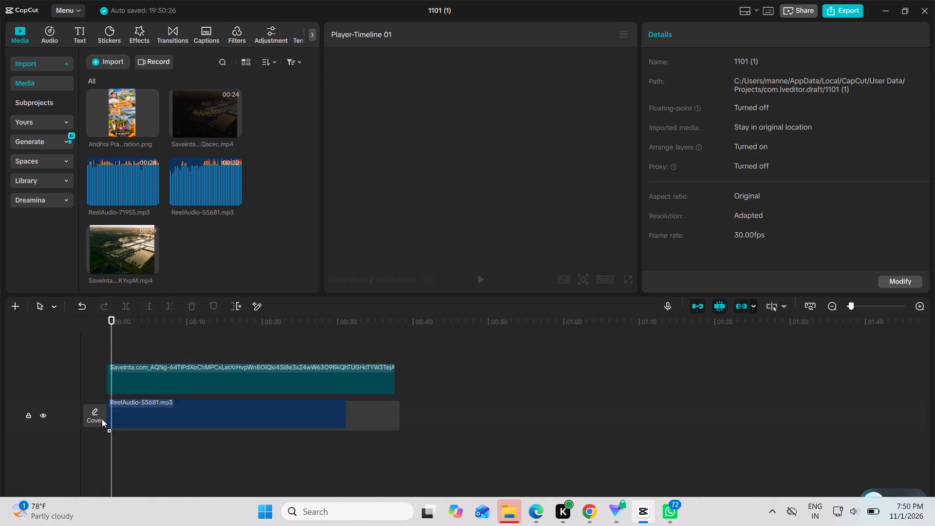
Drop the 38-second SaveInta video and ReelAudio-55681.mp3 together at the start of the empty timeline.
left_click_drag(102, 419, 99, 426)
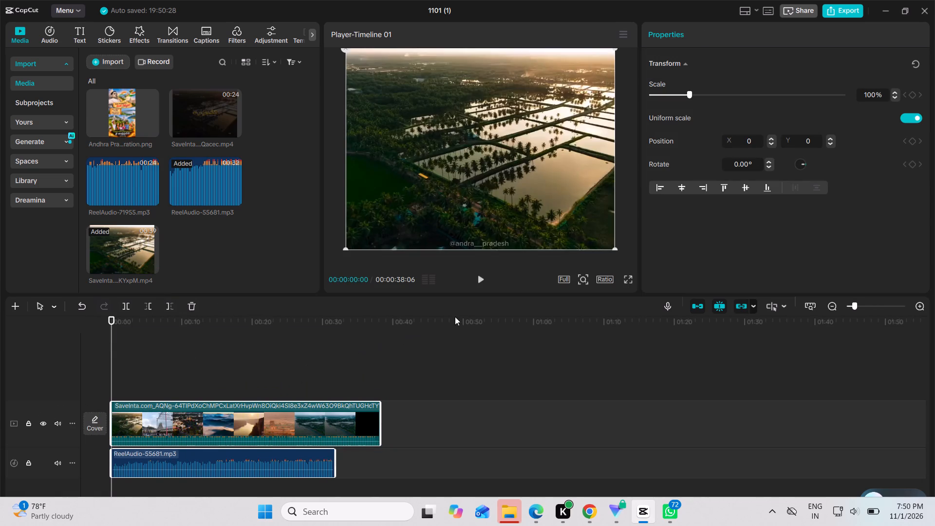
Play the timeline and lower the SaveInta video clip's own volume all the way to silence.
left_click(479, 281)
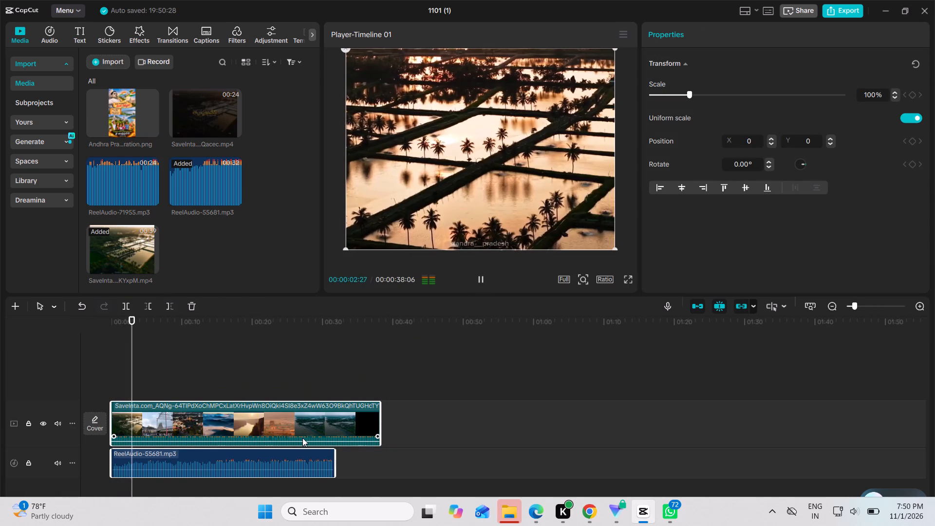
left_click_drag(302, 442, 327, 522)
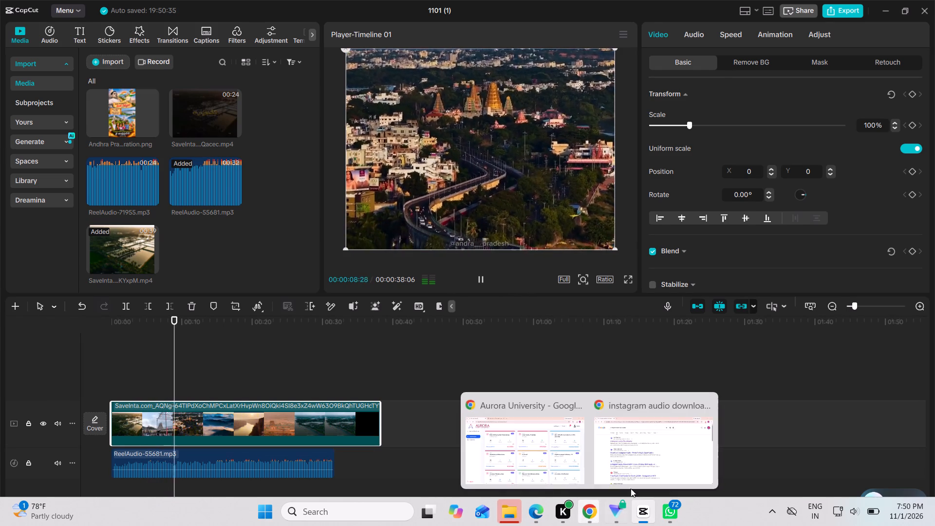
Connect the paired Inbase buds alpha Bluetooth device to the computer, retrying the connection if needed.
left_click(837, 507)
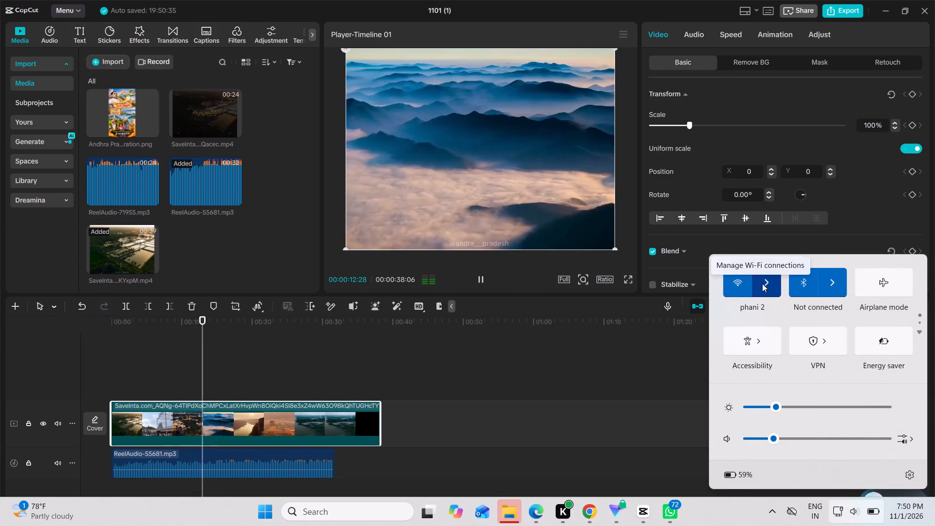
left_click(758, 292)
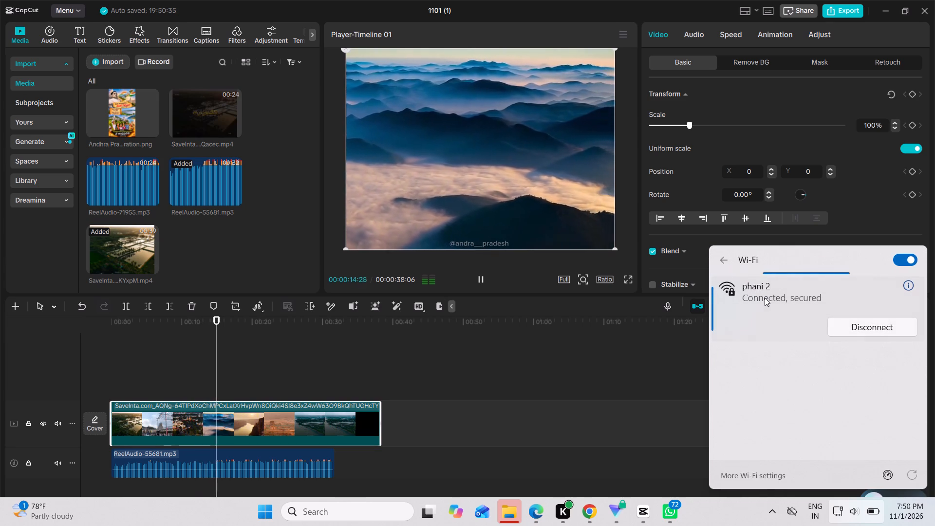
left_click(716, 256)
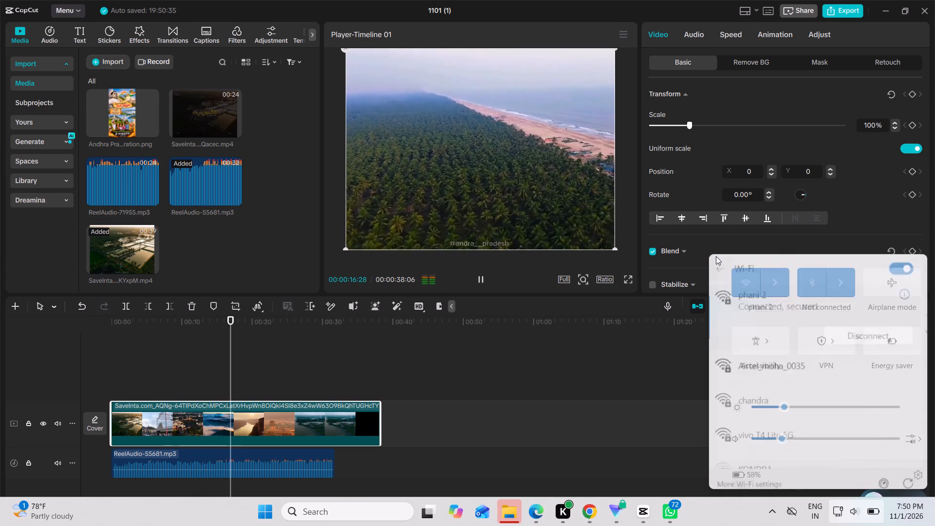
left_click(833, 293)
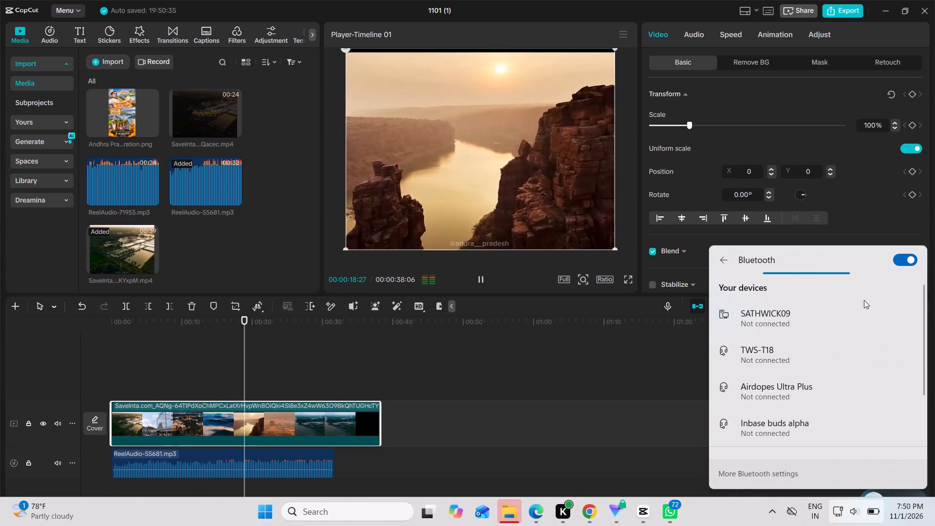
left_click(814, 440)
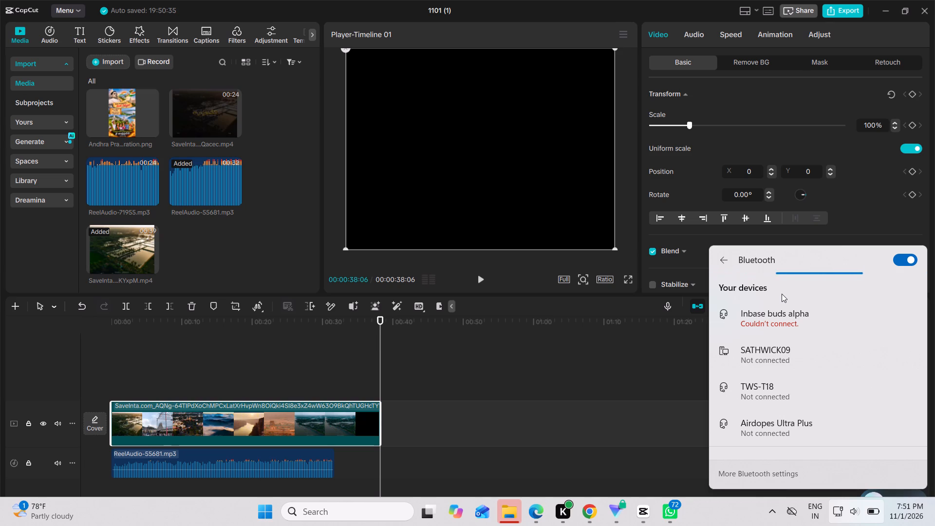
left_click(794, 304)
Return the playhead to the start of the timeline to review the video with its audio.
left_click_drag(381, 321, 46, 283)
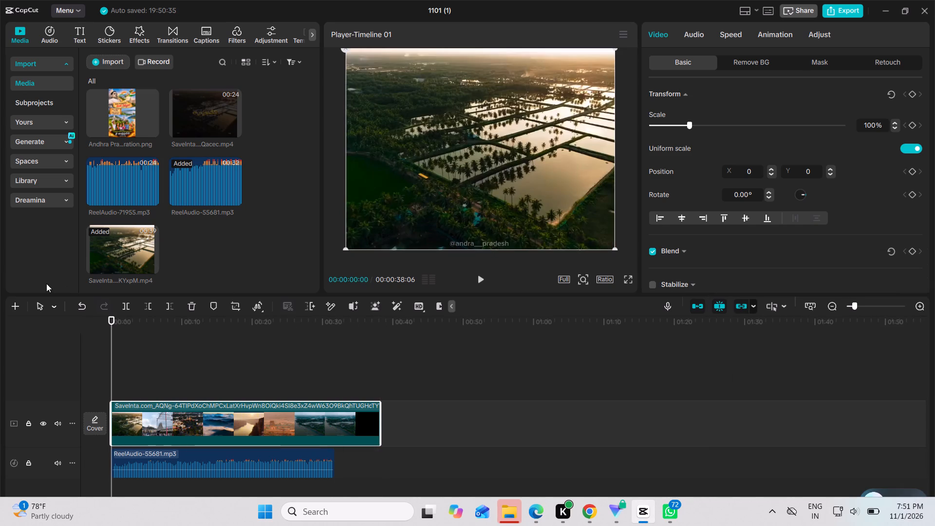
left_click(846, 512)
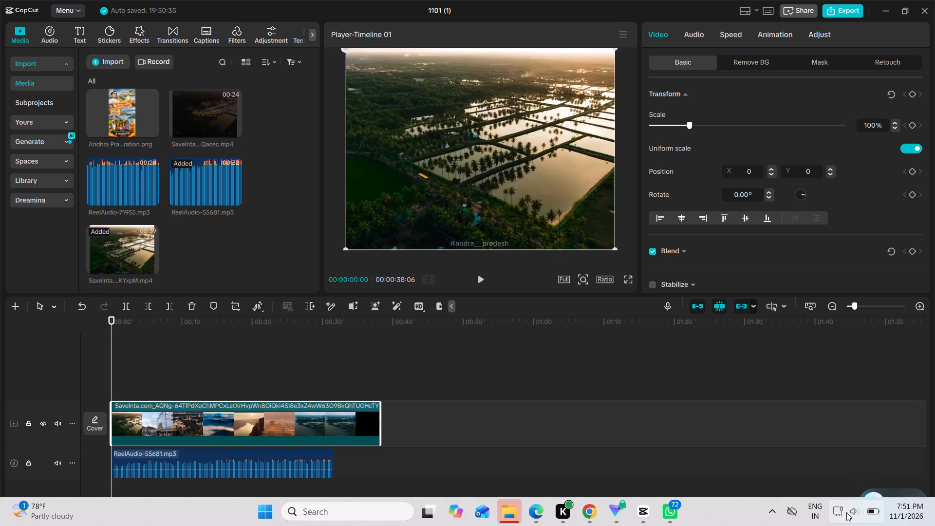
left_click(846, 512)
Play the timeline from the start to review the SaveInta video together with the ReelAudio-55681 audio.
left_click(486, 282)
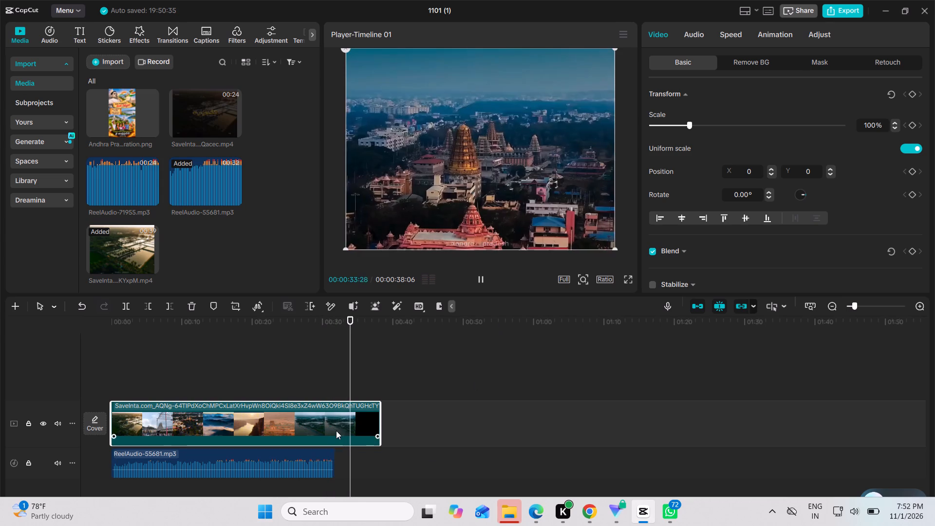
Delete the ReelAudio-55681.mp3 clip from the audio track beneath the video.
left_click(313, 466)
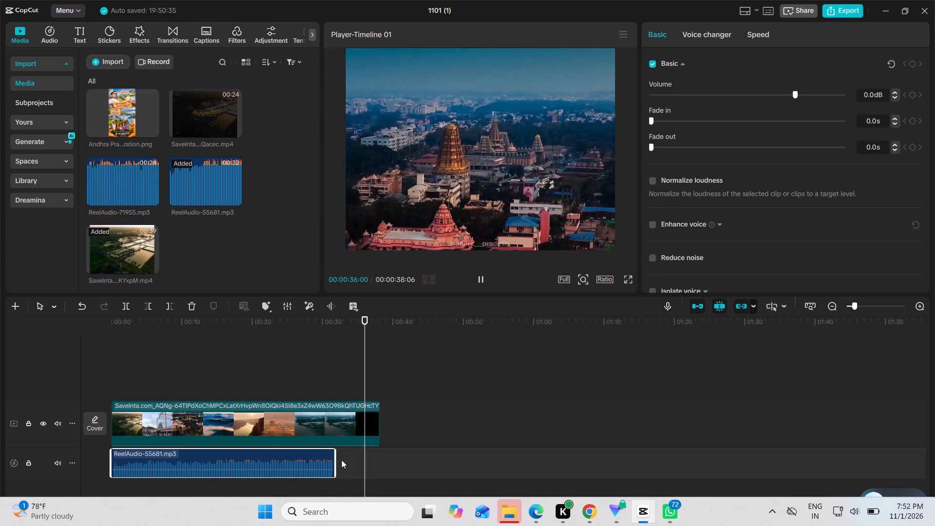
left_click_drag(334, 455, 373, 457)
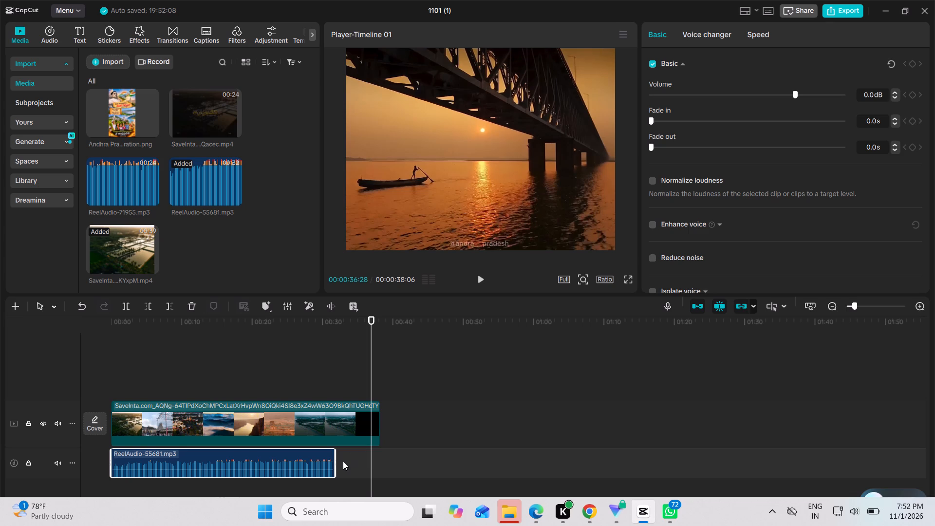
key("Delete")
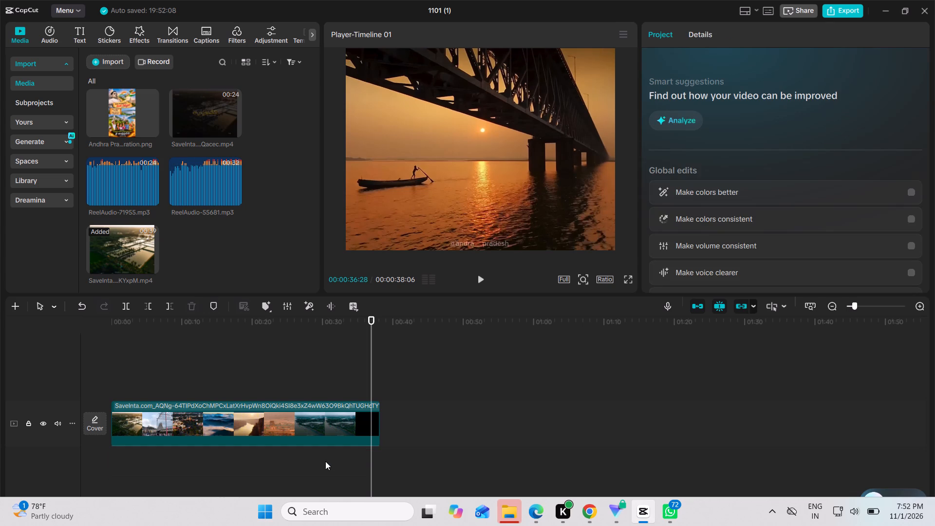
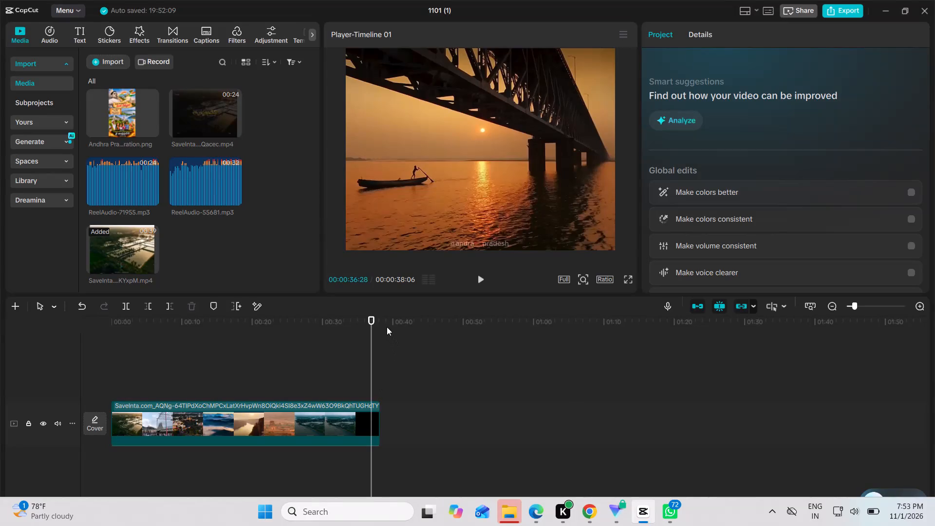
Return the playhead to the start of the timeline.
left_click_drag(374, 323, 0, 330)
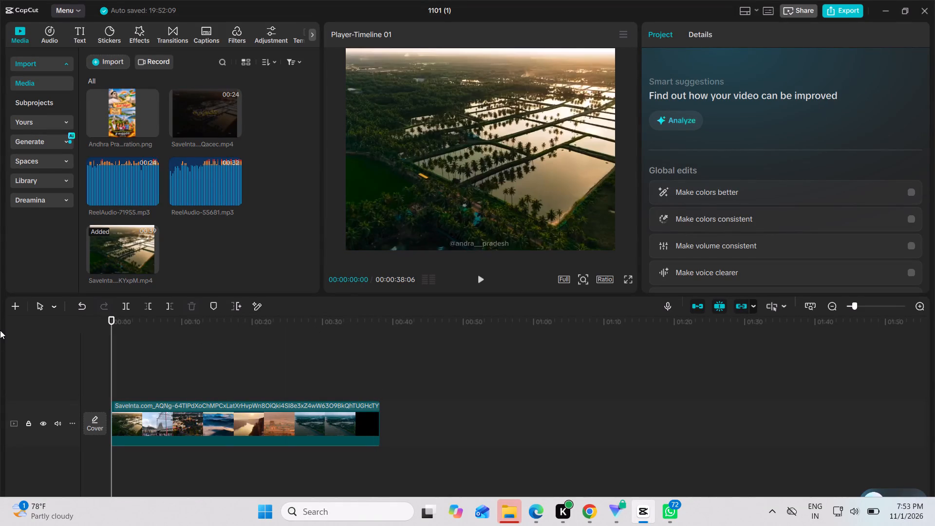
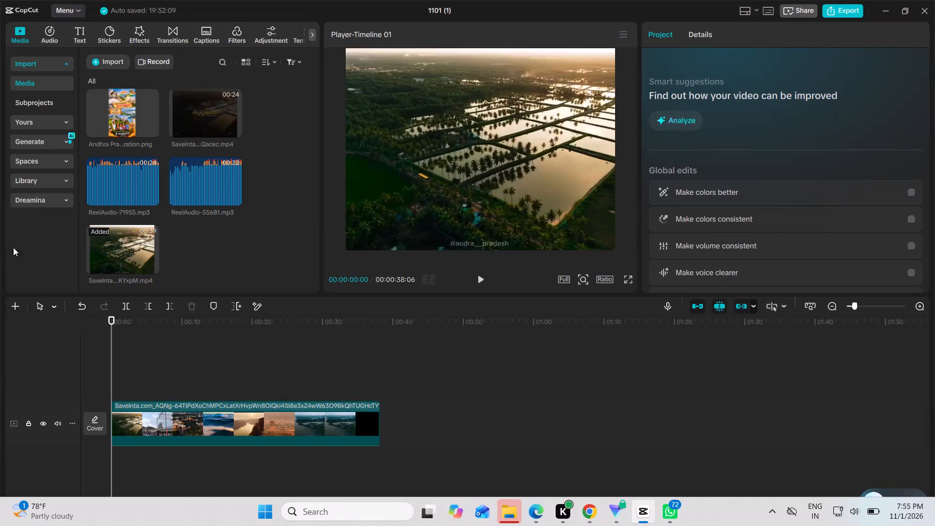
Preview the imported audio files ReelAudio-55681.mp3 and ReelAudio-71955.mp3, and stop the playback.
triple_click(184, 202)
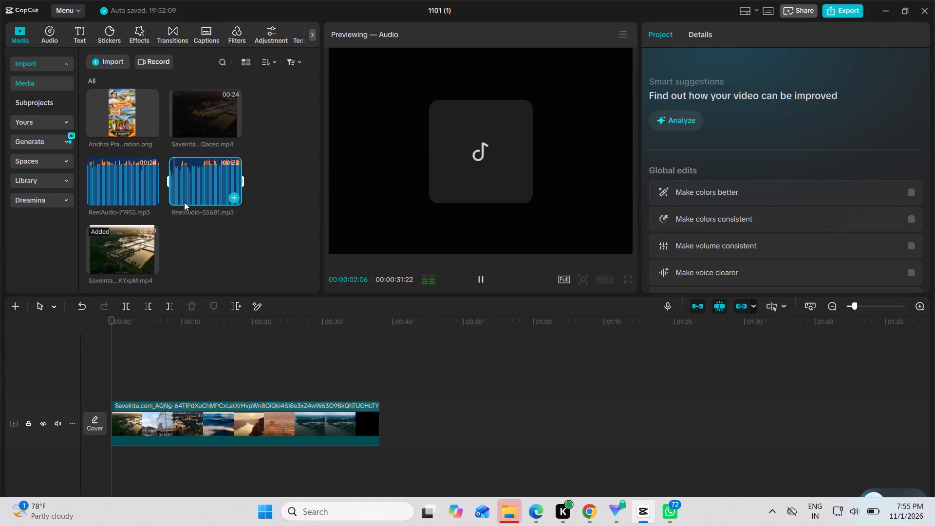
double_click(141, 194)
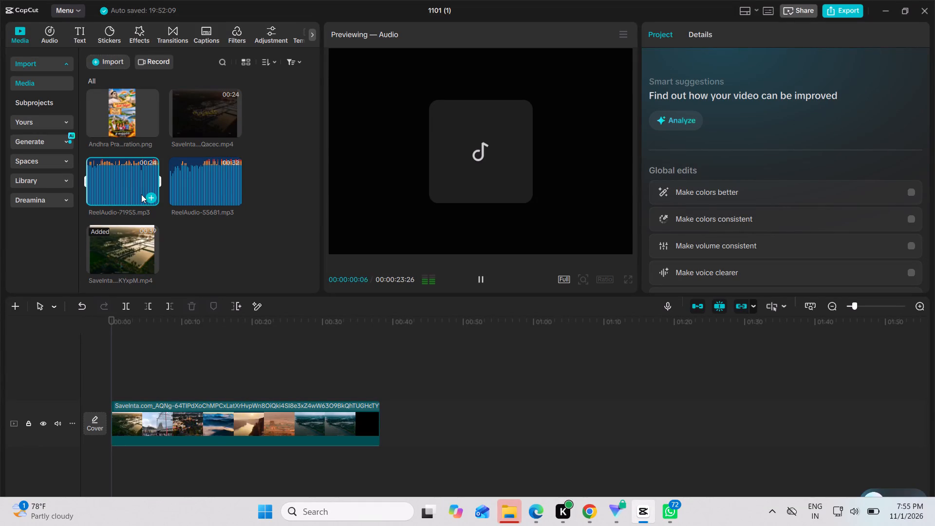
left_click(141, 194)
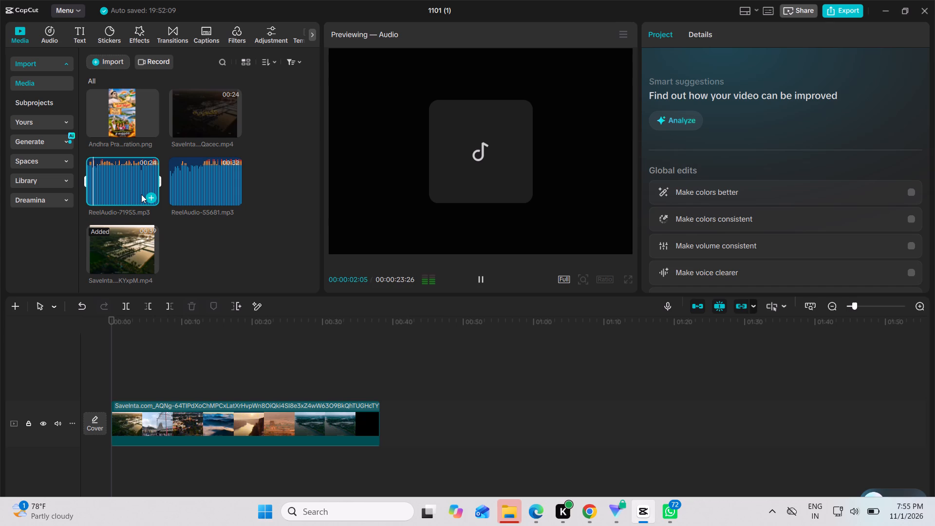
left_click(111, 178)
left_click(207, 242)
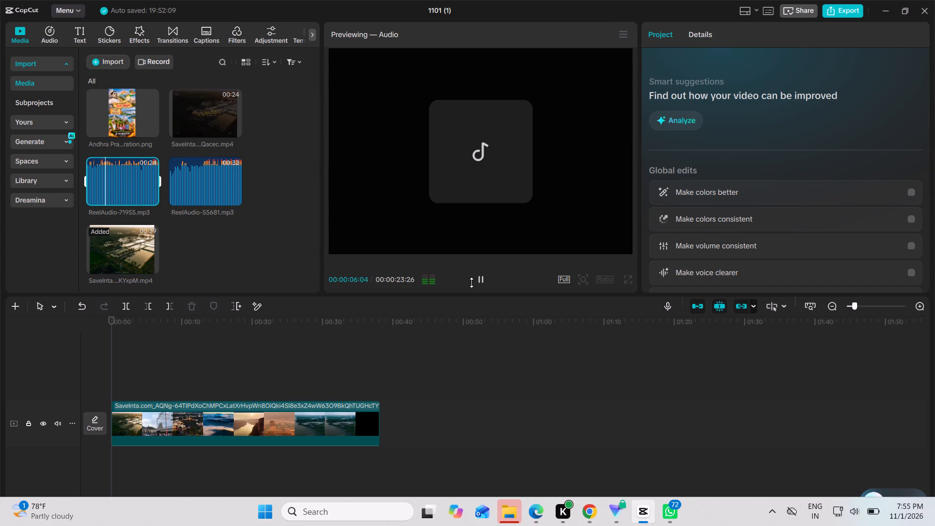
left_click(484, 288)
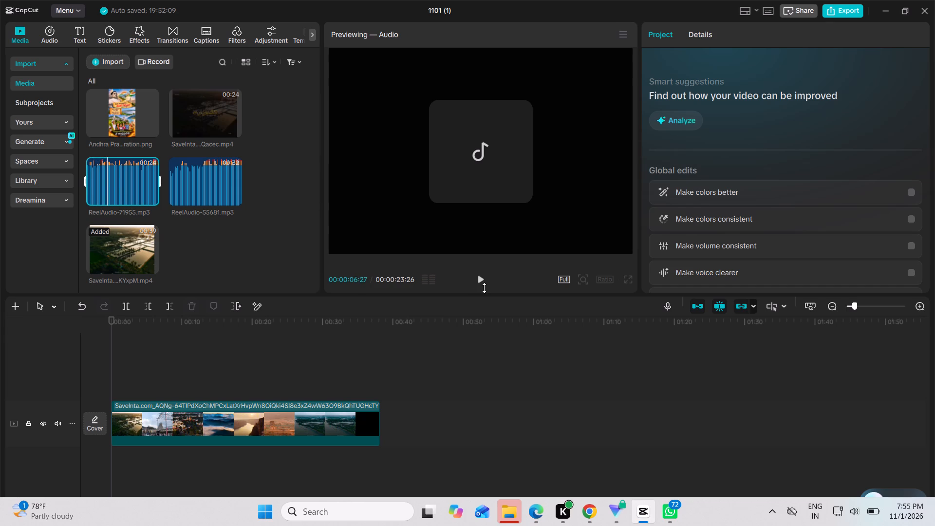
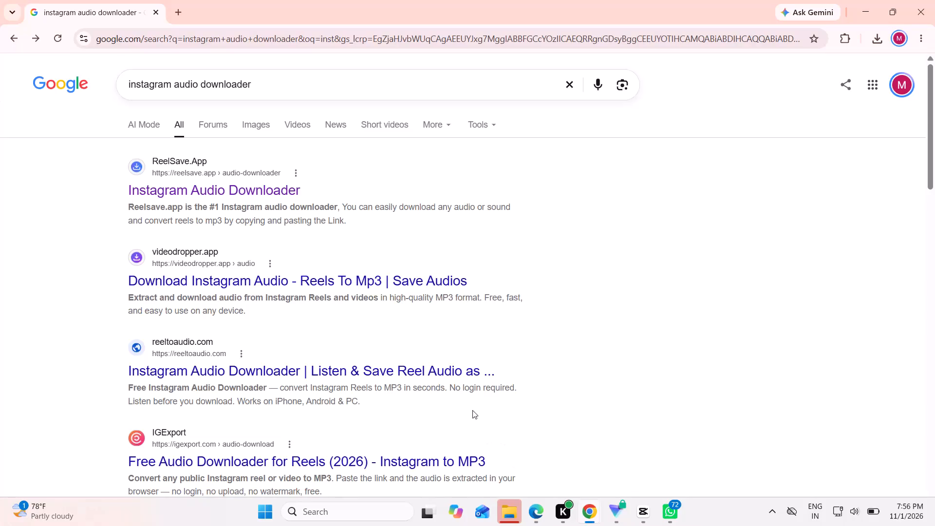
Download the audio of the copied Instagram reel link using the ReelSave.App Instagram Audio Downloader.
left_click(191, 188)
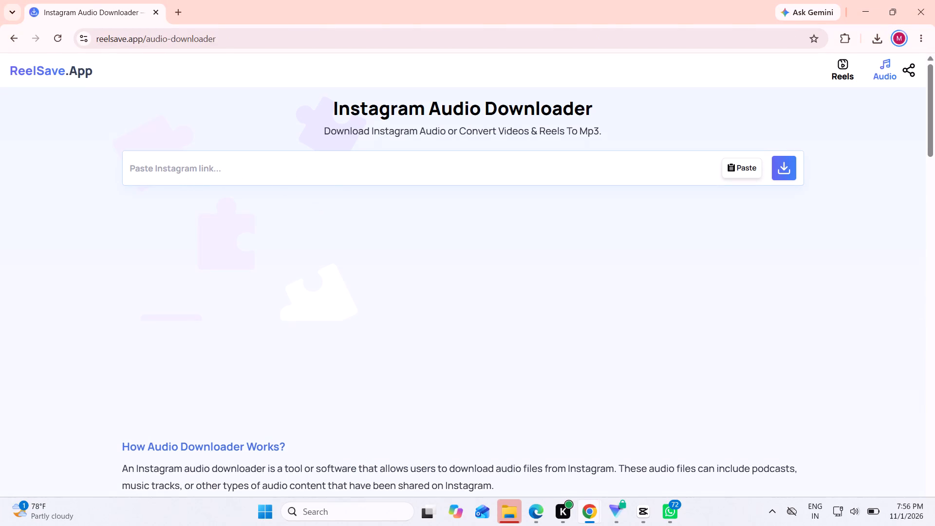
left_click(186, 169)
key("ctrl+v")
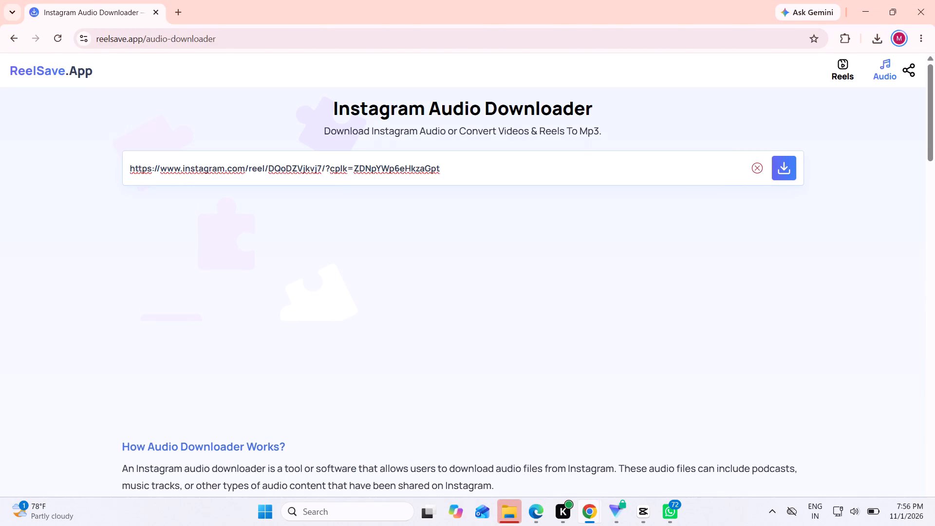
left_click(786, 177)
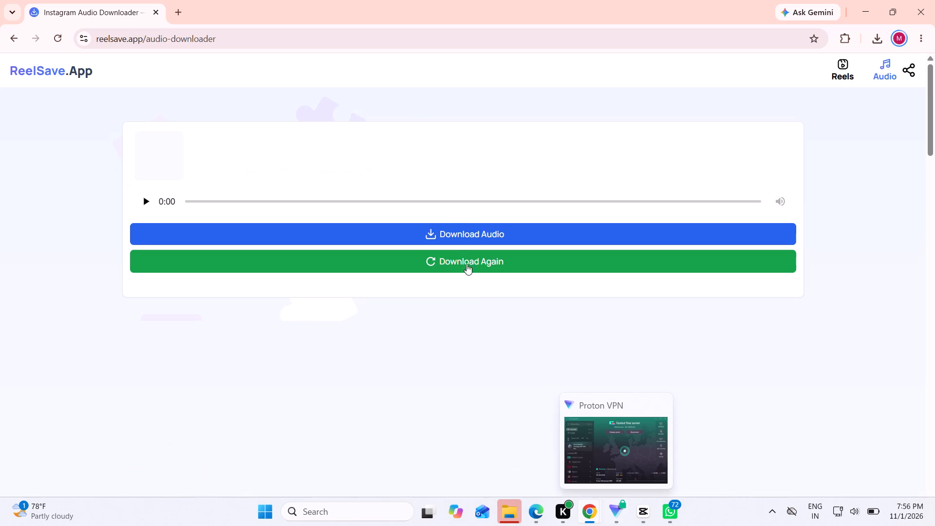
left_click(450, 224)
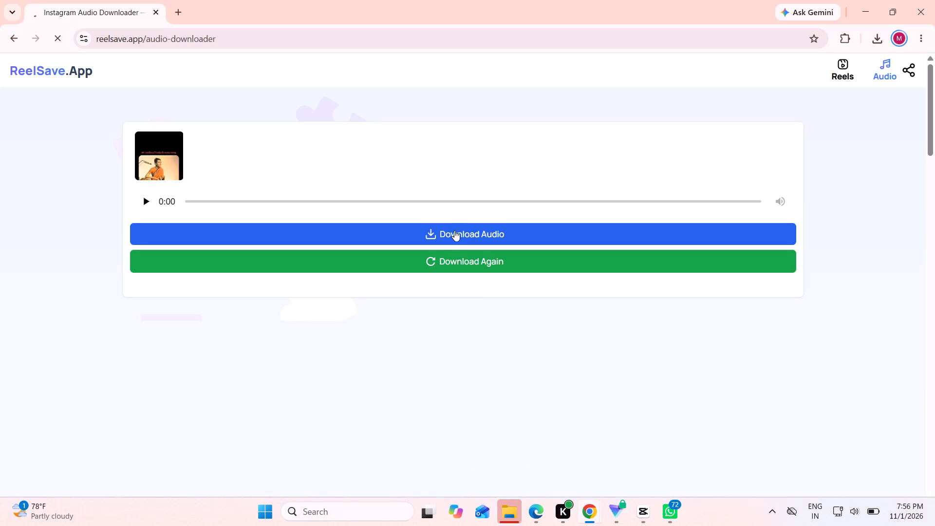
Switch to CapCut and import ReelAudio-16790 from the Downloads folder into the project media.
left_click(645, 522)
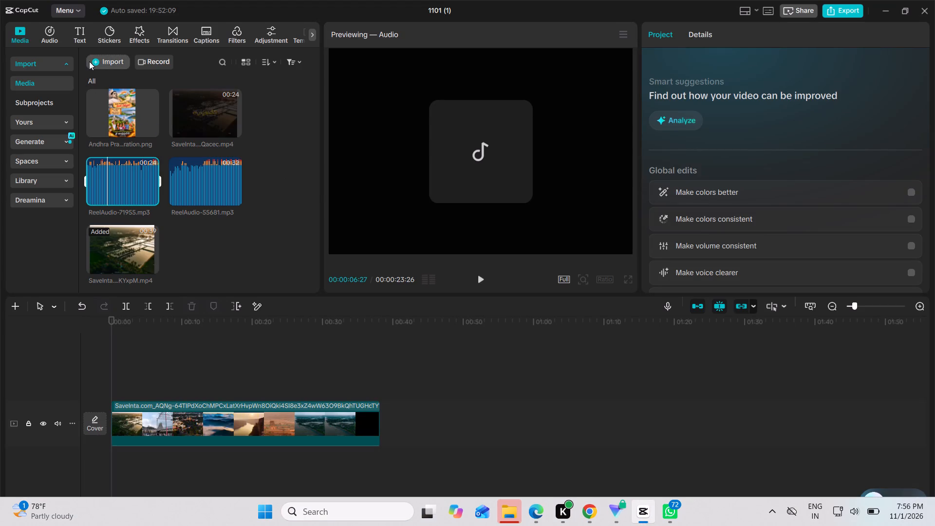
left_click(91, 64)
left_click(113, 80)
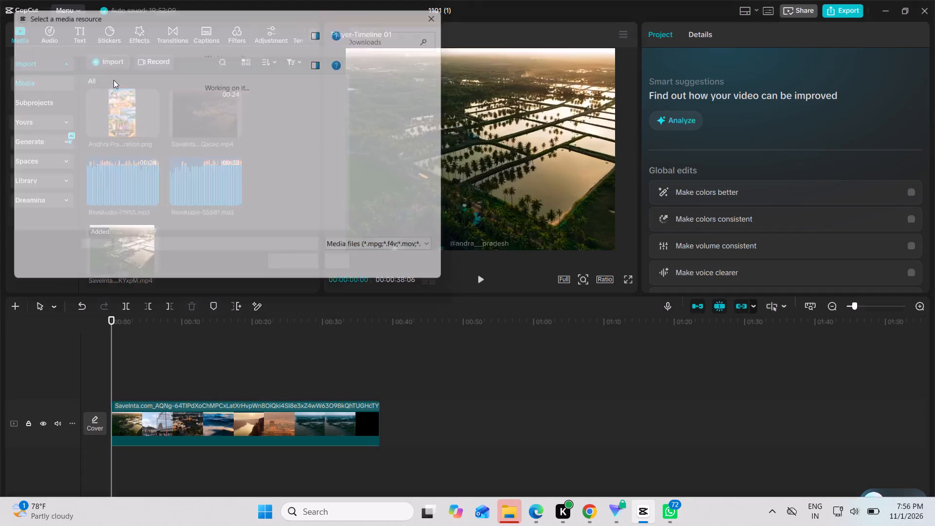
left_click(203, 86)
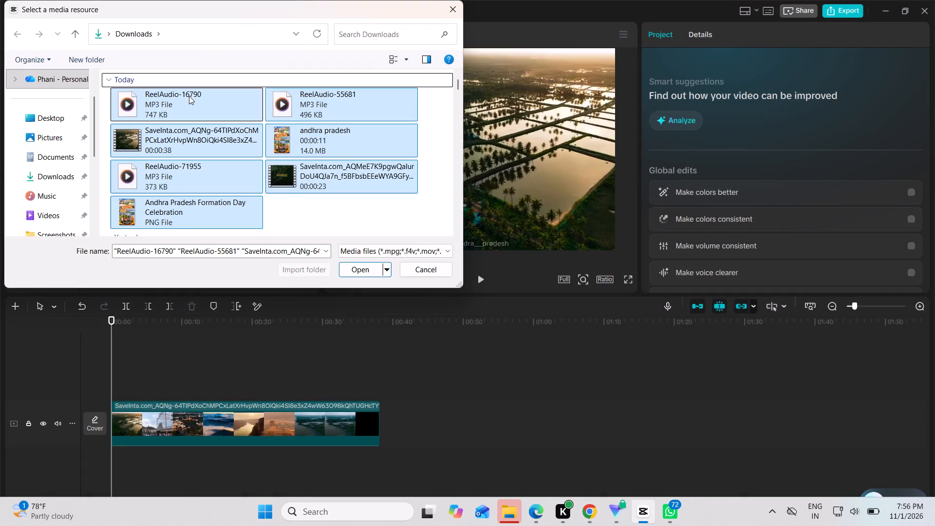
left_click(189, 96)
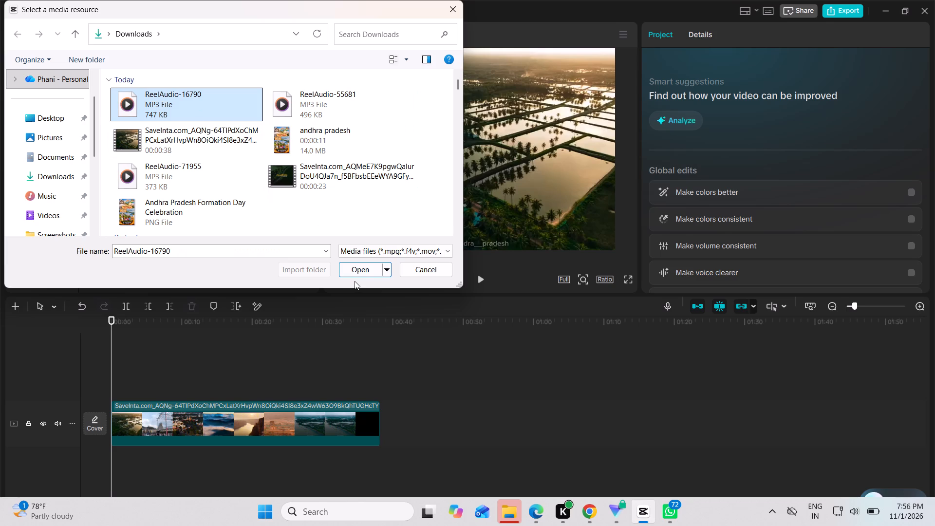
left_click(360, 271)
Place ReelAudio-16790.mp3 on the audio track beneath the video, starting at the beginning of the timeline.
left_click_drag(194, 248, 89, 465)
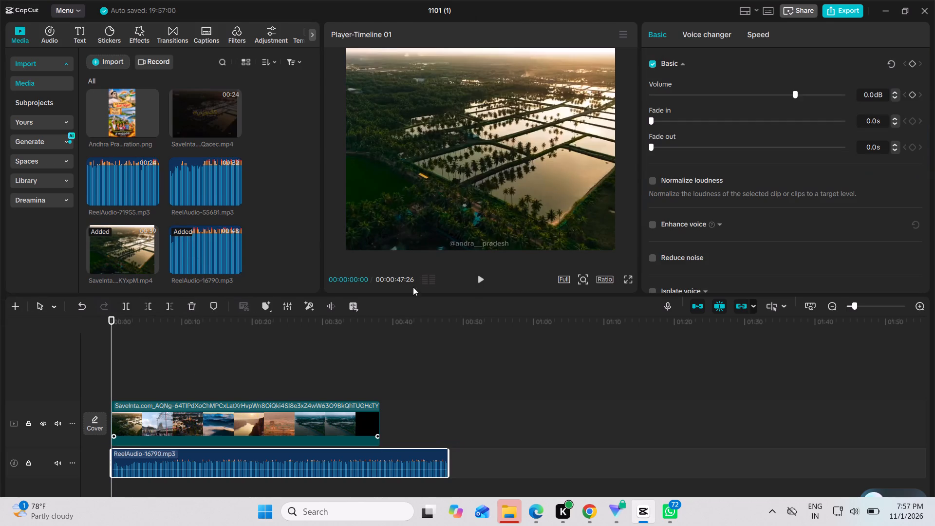
Play the opening of the timeline to hear ReelAudio-16790.mp3 with the video, and pause.
left_click(477, 277)
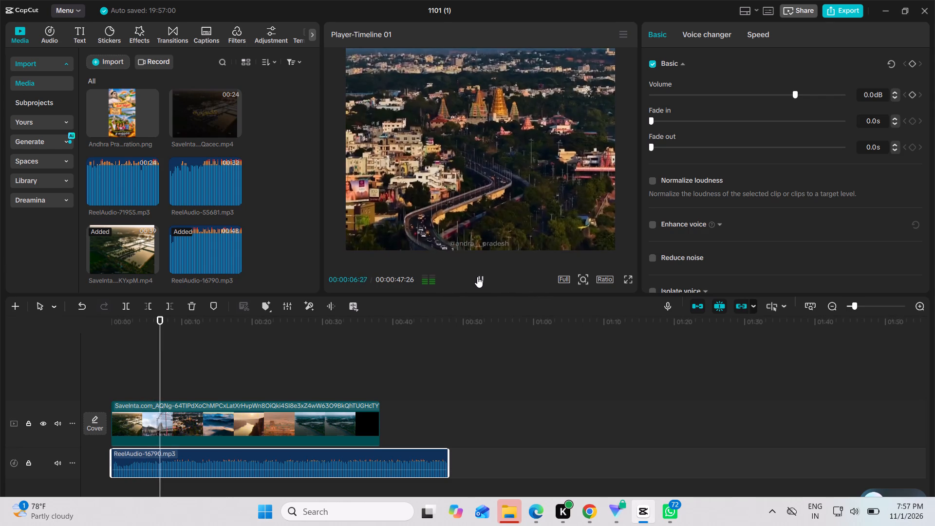
left_click(477, 277)
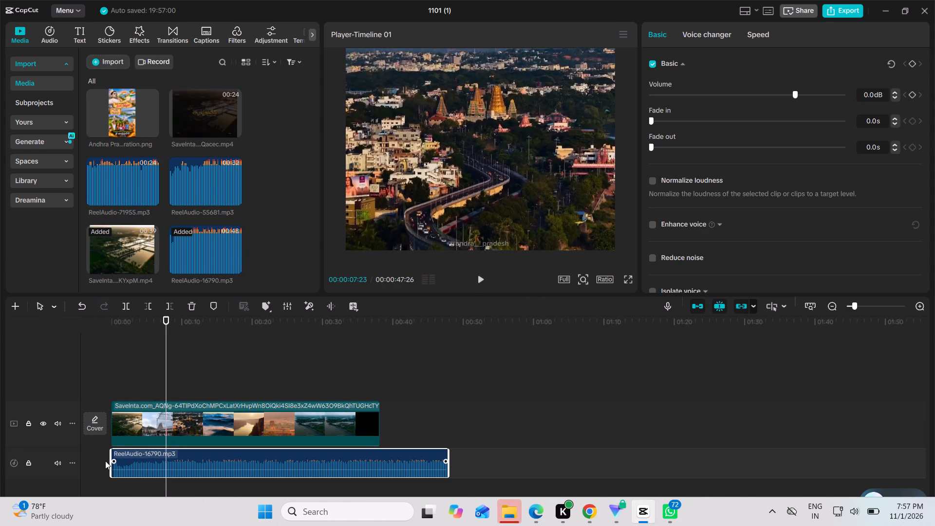
Trim about 3 seconds off the start of ReelAudio-16790.mp3 and move the clip back to the timeline's beginning.
left_click_drag(111, 457, 115, 455)
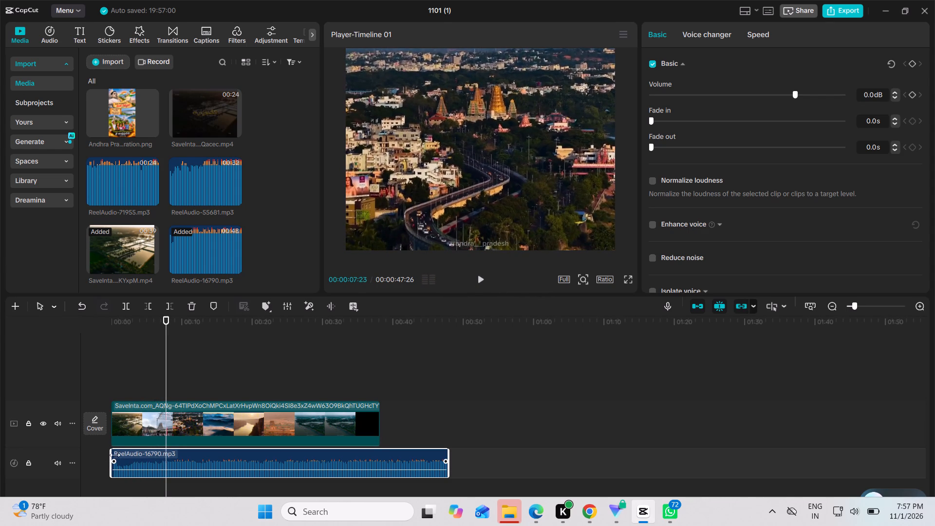
left_click_drag(115, 455, 141, 455)
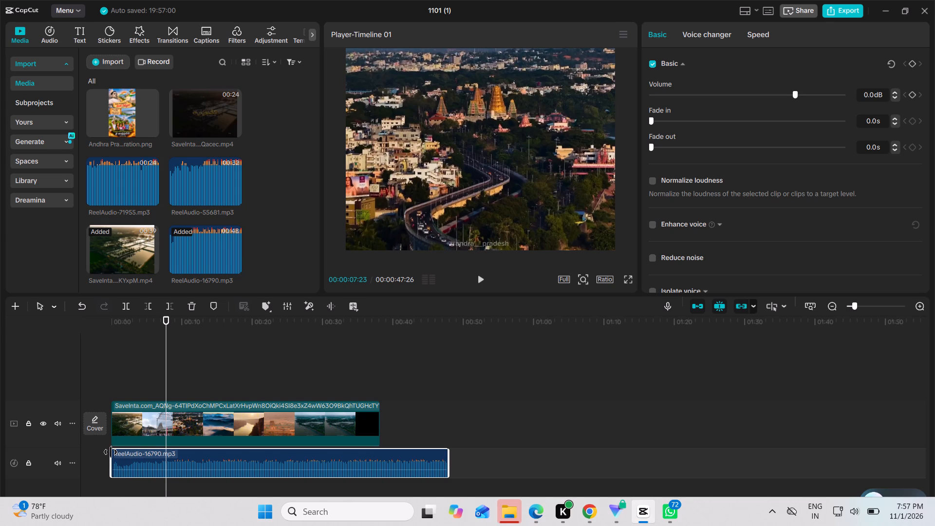
left_click_drag(111, 463, 128, 463)
left_click_drag(111, 461, 119, 460)
left_click_drag(109, 462, 112, 462)
left_click_drag(112, 462, 111, 475)
left_click_drag(111, 475, 136, 474)
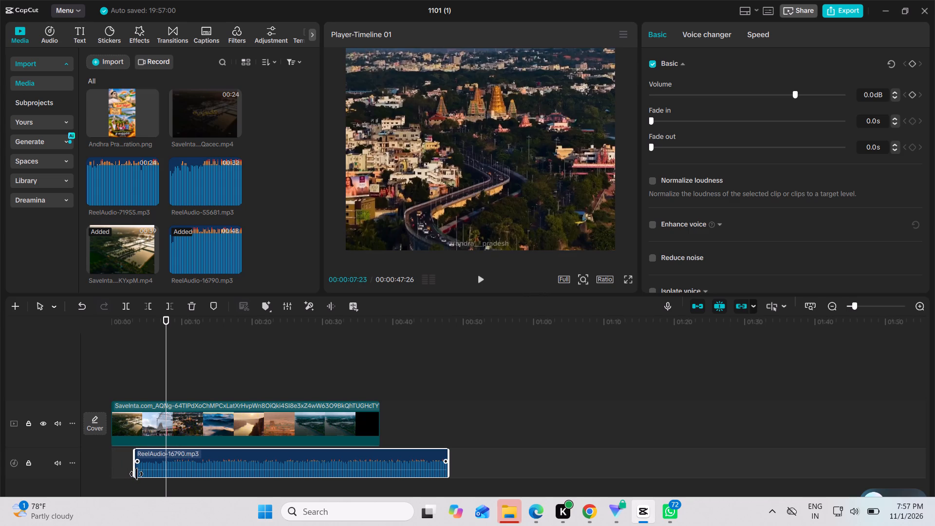
left_click_drag(175, 458, 152, 457)
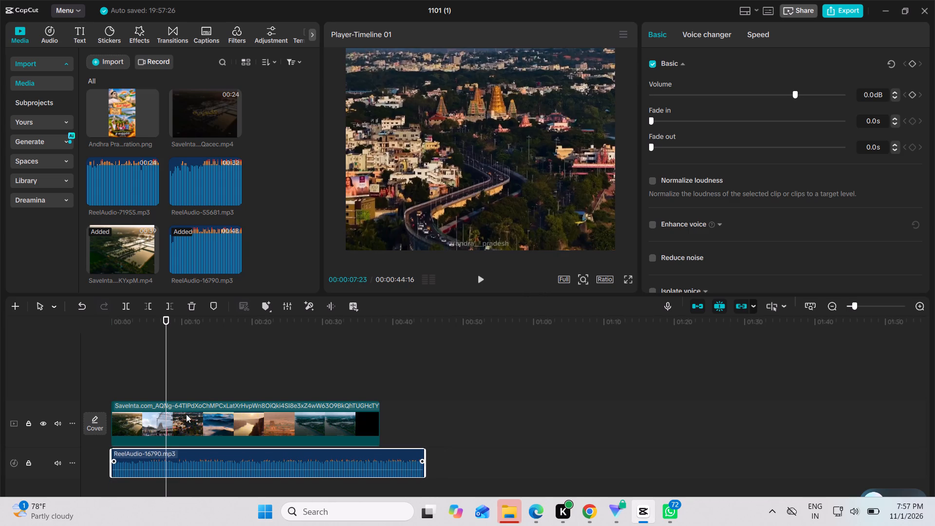
Play the timeline from the beginning to check the trimmed audio against the video.
left_click(486, 281)
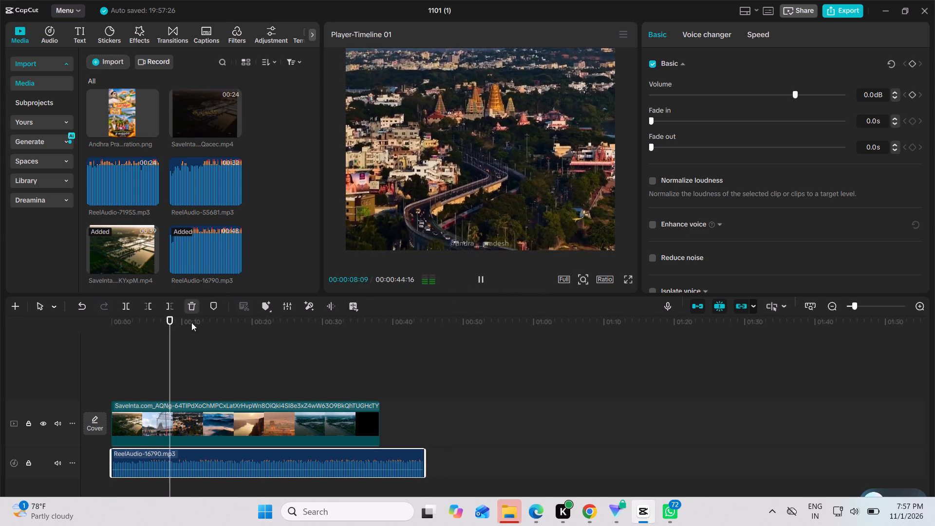
left_click_drag(178, 331, 92, 323)
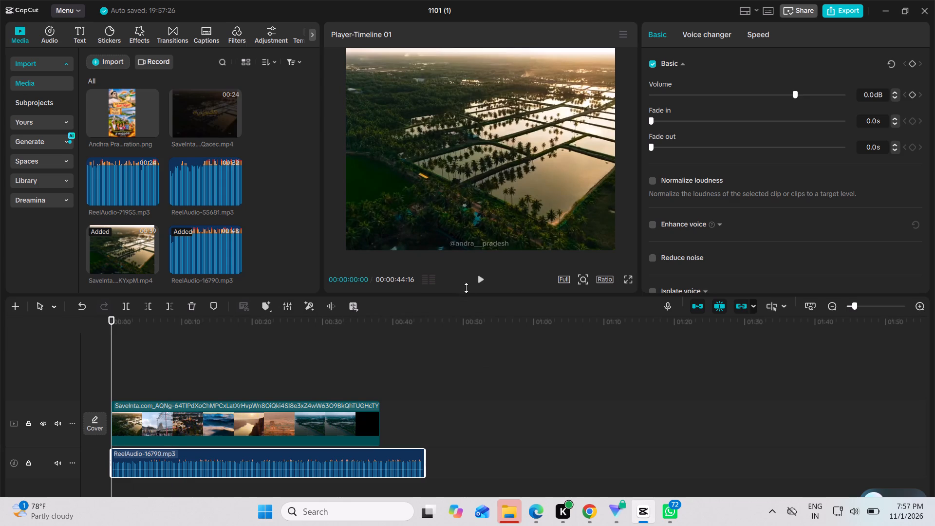
left_click(479, 285)
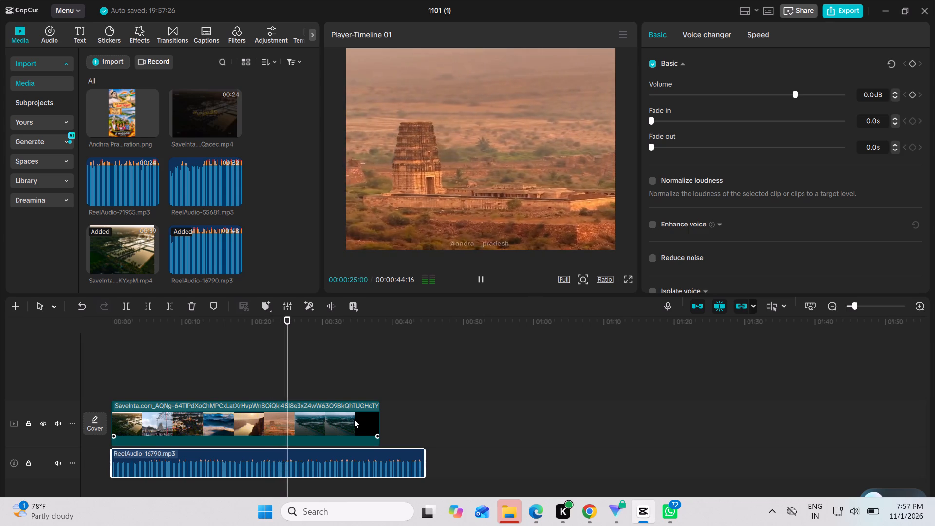
Add the Andhra Pradesh PNG poster image to the main track directly after the video clip.
left_click_drag(106, 120, 224, 210)
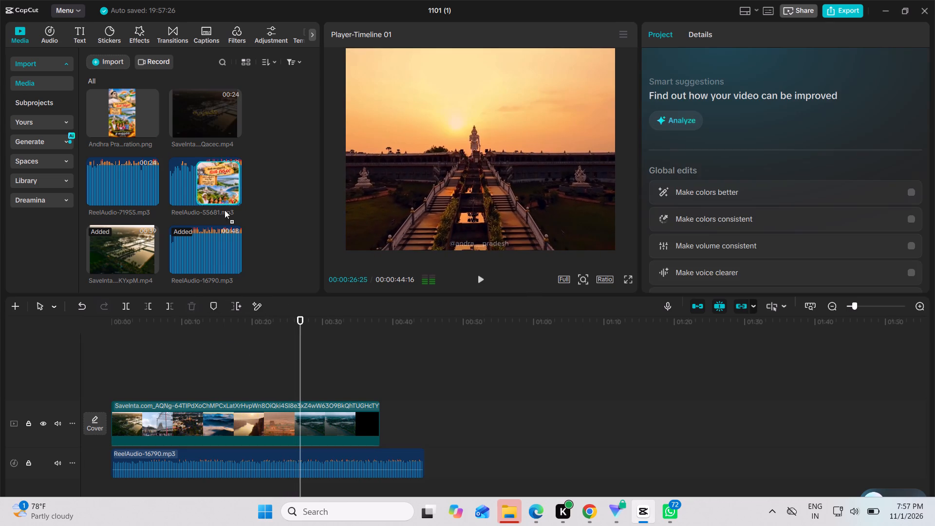
left_click_drag(224, 210, 387, 428)
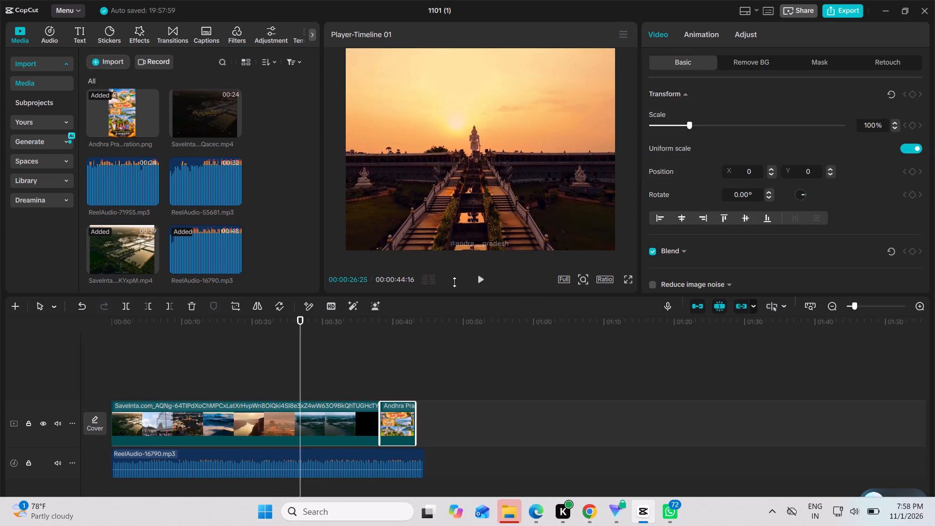
Play the last part of the video clip to review it up to the added poster image.
left_click(475, 280)
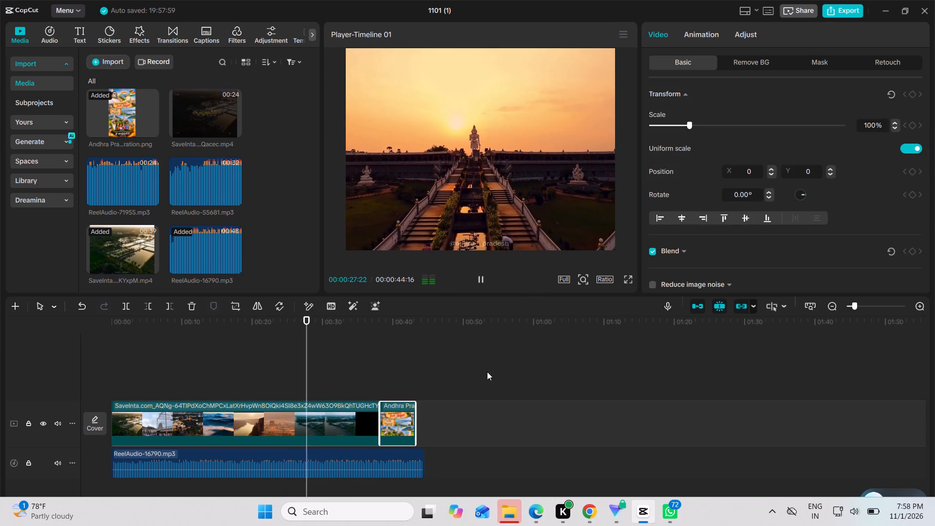
scroll(476, 424, "left", 1)
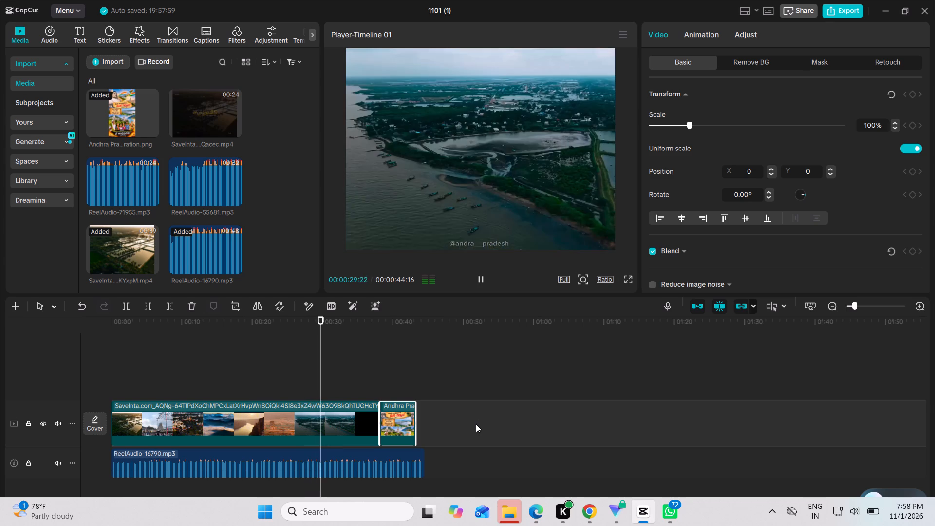
scroll(476, 424, "left", 1)
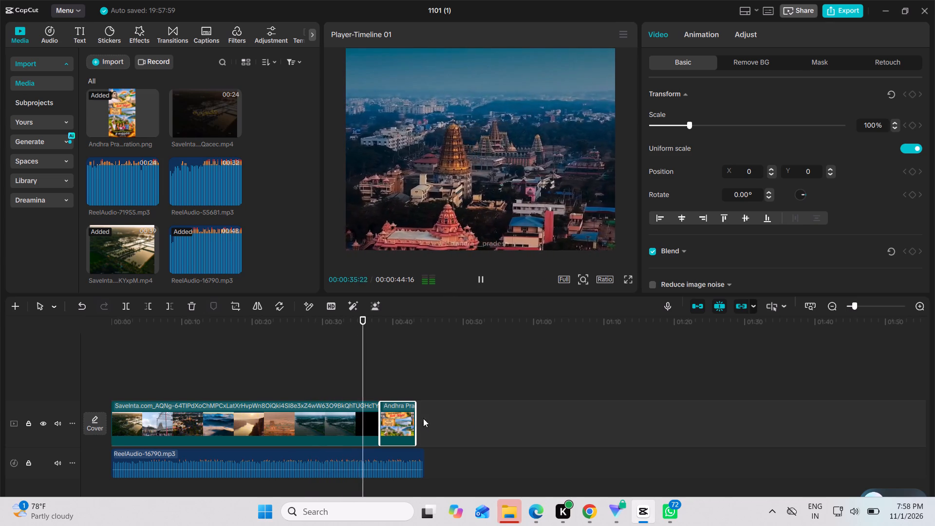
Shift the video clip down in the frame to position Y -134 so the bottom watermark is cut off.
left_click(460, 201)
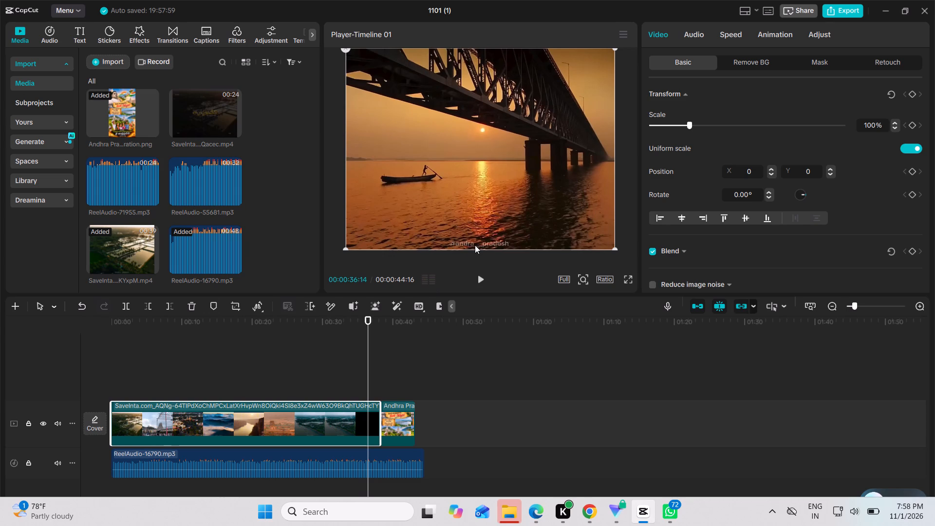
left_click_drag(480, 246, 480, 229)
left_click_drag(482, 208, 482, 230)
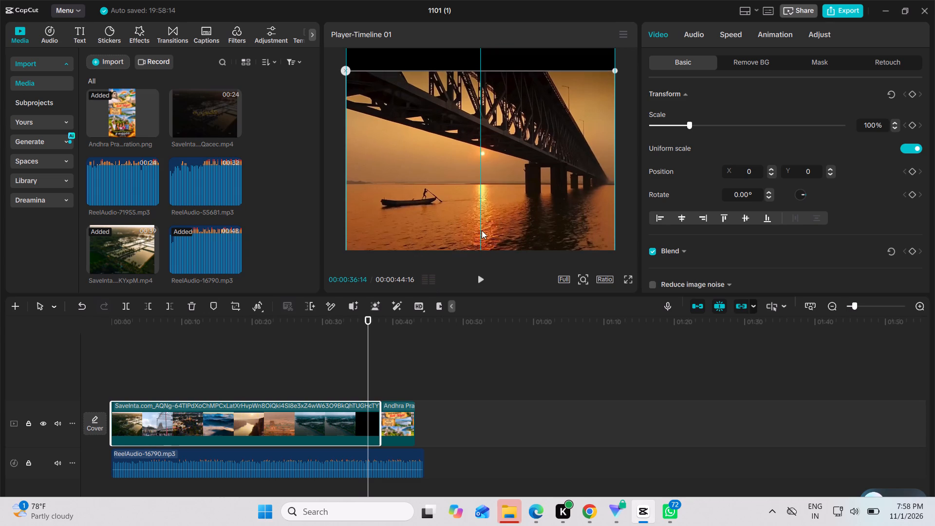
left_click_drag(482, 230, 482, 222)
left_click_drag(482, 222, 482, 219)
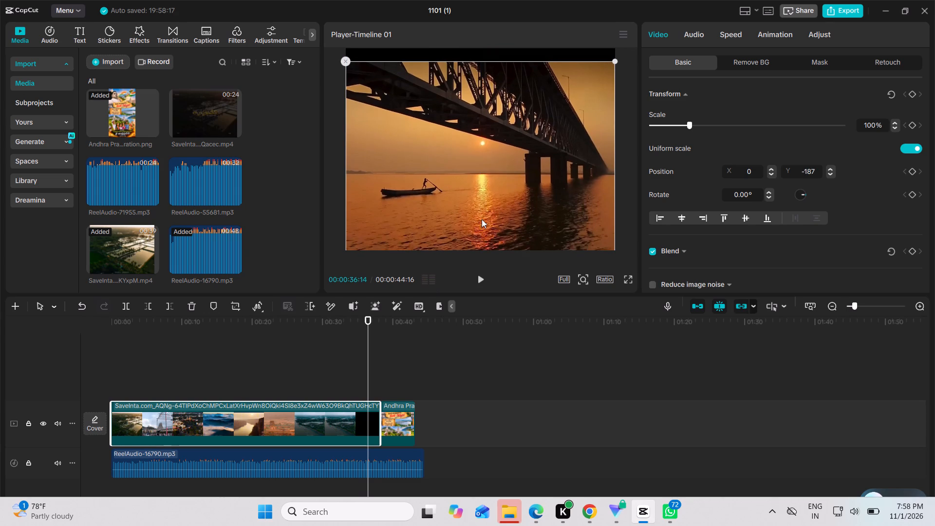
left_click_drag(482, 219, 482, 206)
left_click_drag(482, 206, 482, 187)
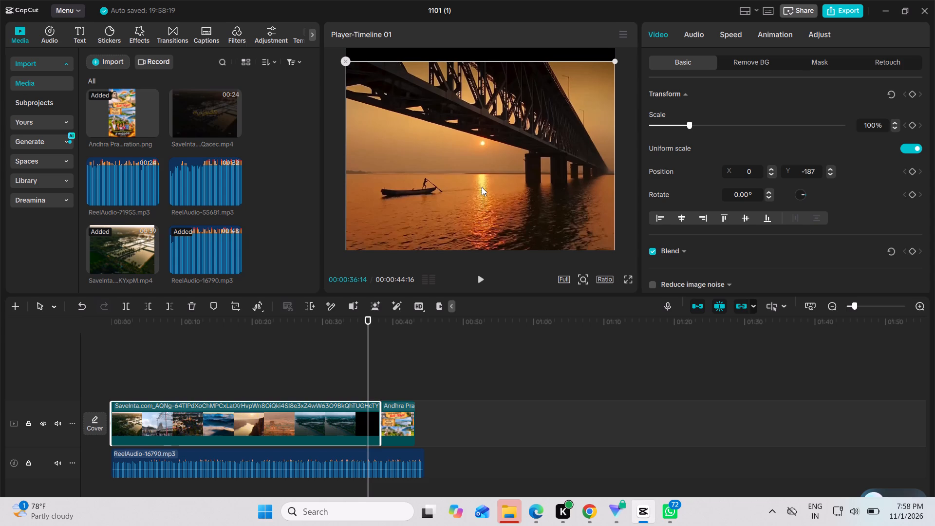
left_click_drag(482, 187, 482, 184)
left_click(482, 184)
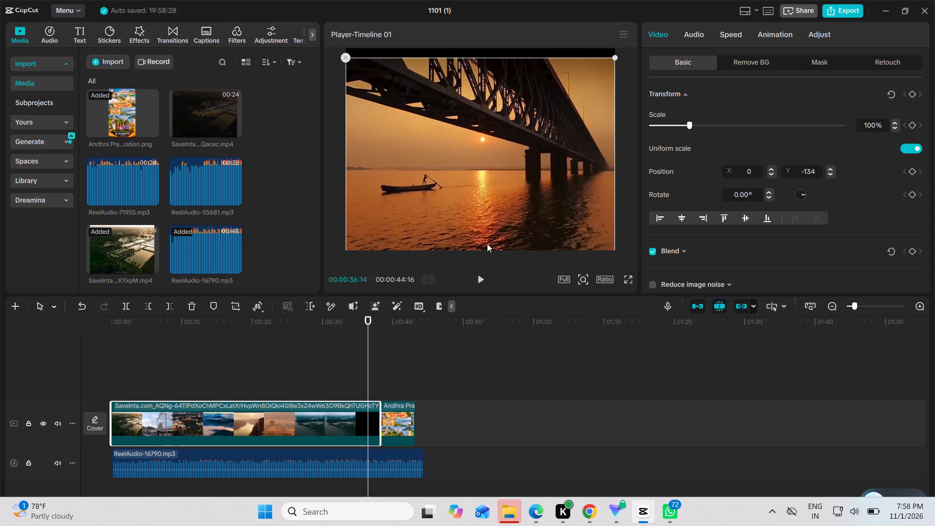
Play the transition into the poster image, and replay the timeline from the start.
left_click(484, 279)
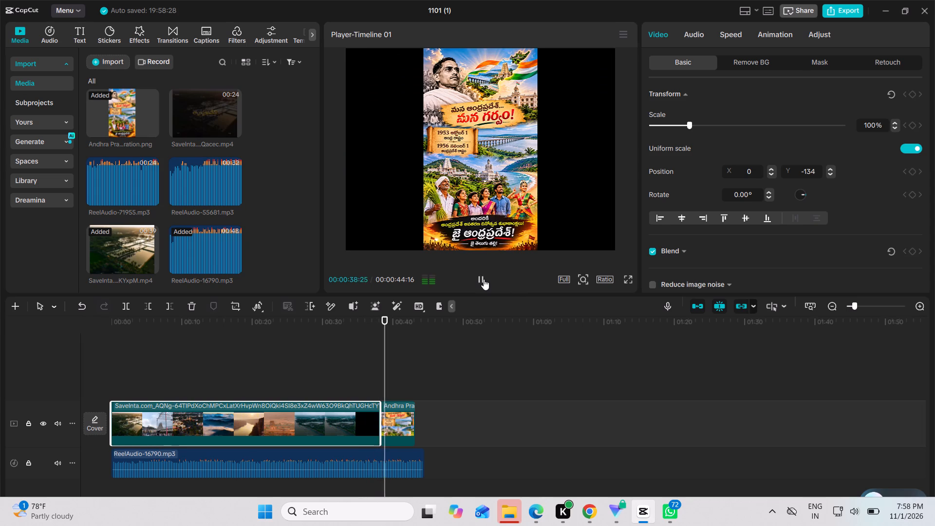
left_click_drag(396, 327, 48, 256)
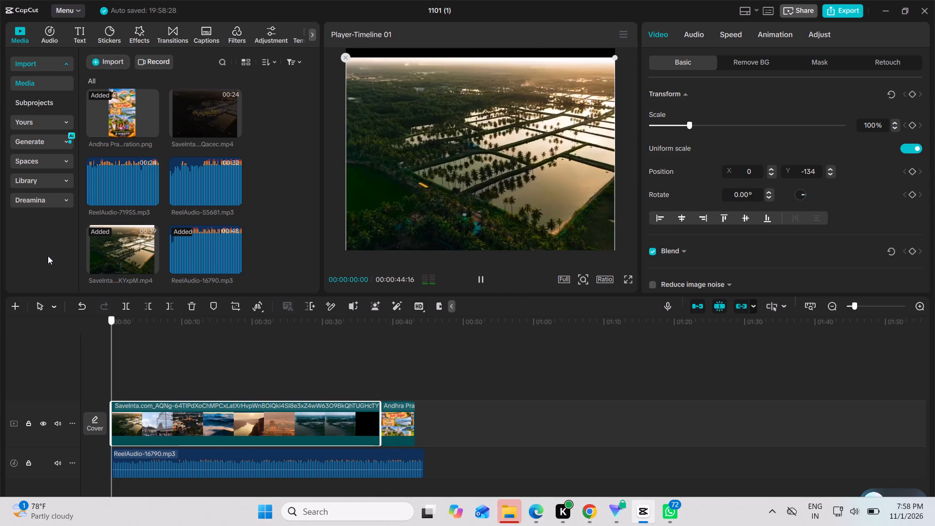
left_click_drag(48, 256, 46, 253)
left_click(474, 278)
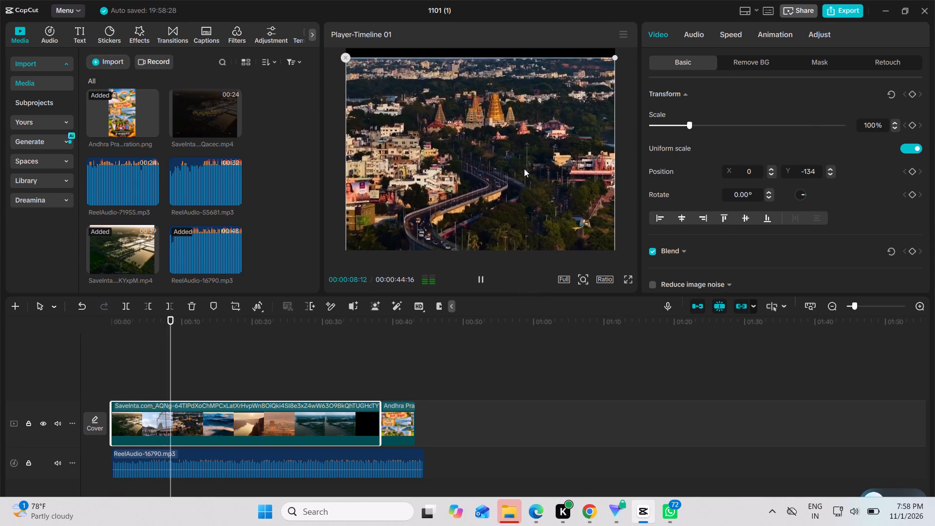
Pause playback and fine-tune the video clip's vertical placement in the frame to Y -117.
left_click(524, 169)
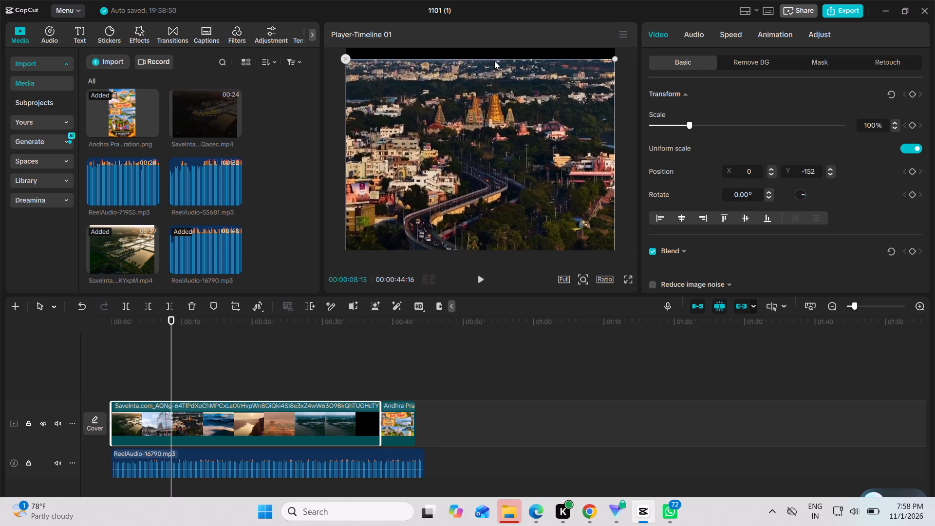
left_click_drag(495, 57, 495, 48)
left_click(505, 111)
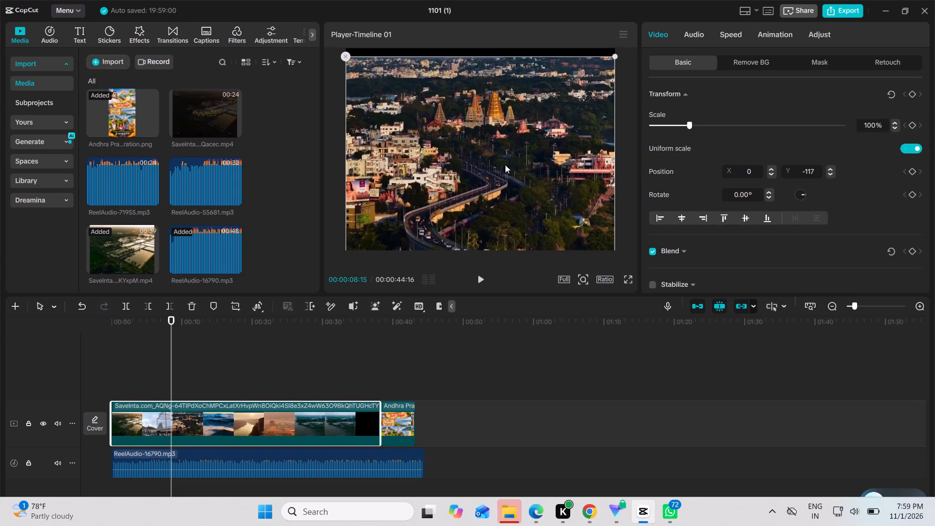
Play the timeline onward to check the repositioned video.
left_click(483, 282)
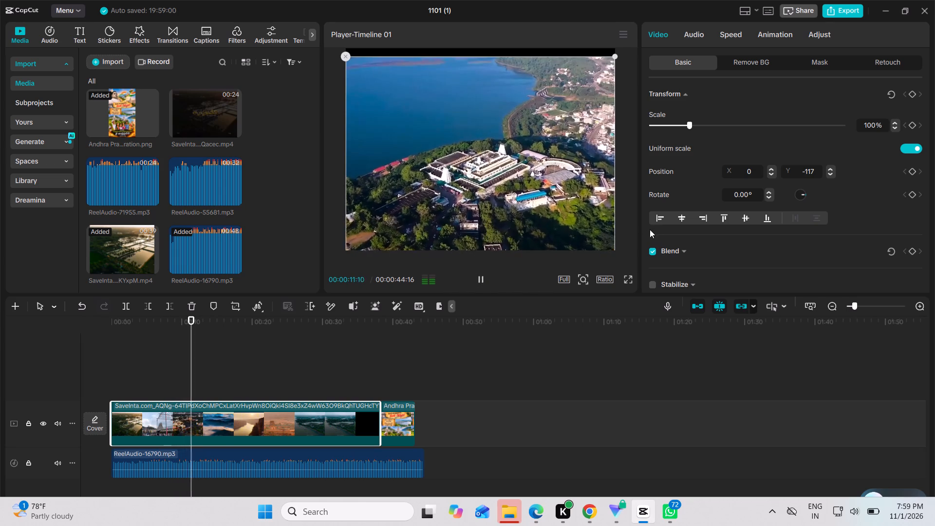
Open the export settings and name the exported video "andhra jai".
left_click(844, 13)
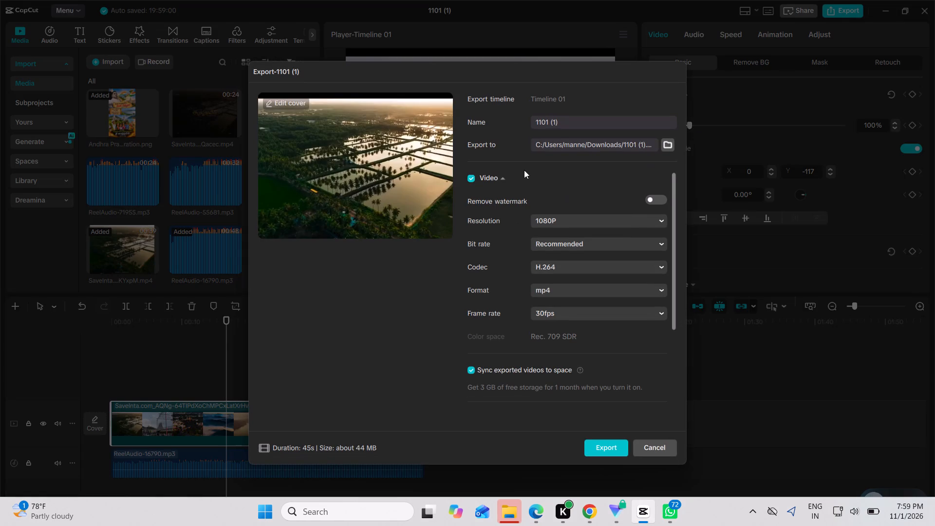
left_click_drag(566, 118, 480, 119)
key("BackSpace")
type("an")
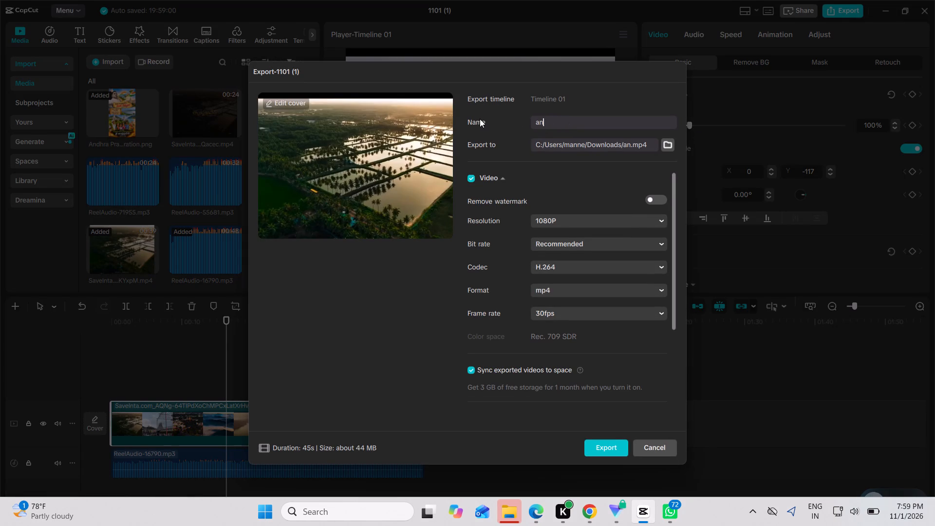
type("dha")
key("Delete")
key("Delete")
key("Delete")
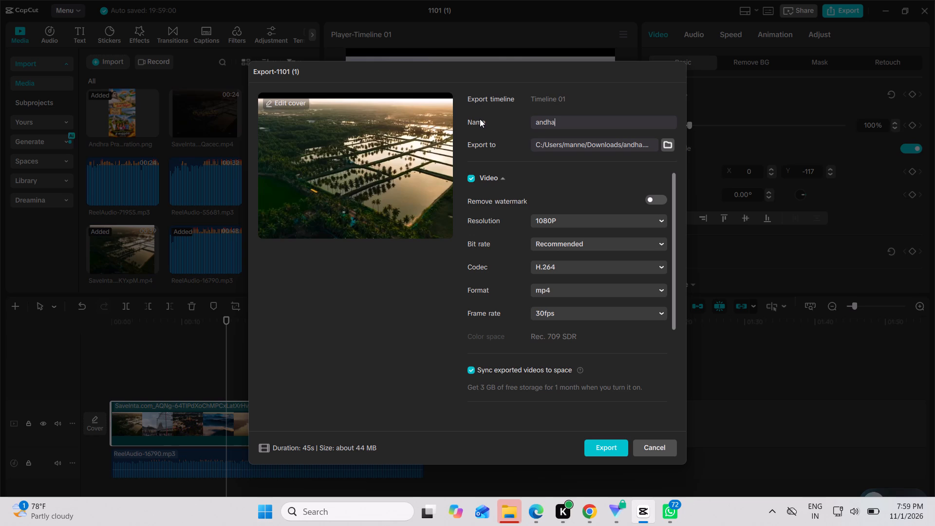
key("BackSpace")
type("ra jai")
Export the video to the Downloads folder and close the export window without sharing.
left_click(667, 146)
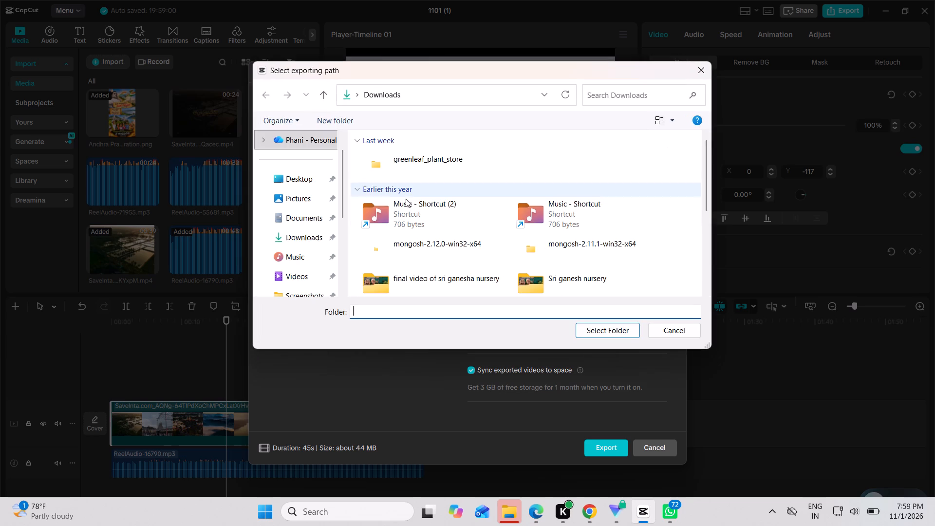
left_click(299, 236)
left_click(604, 330)
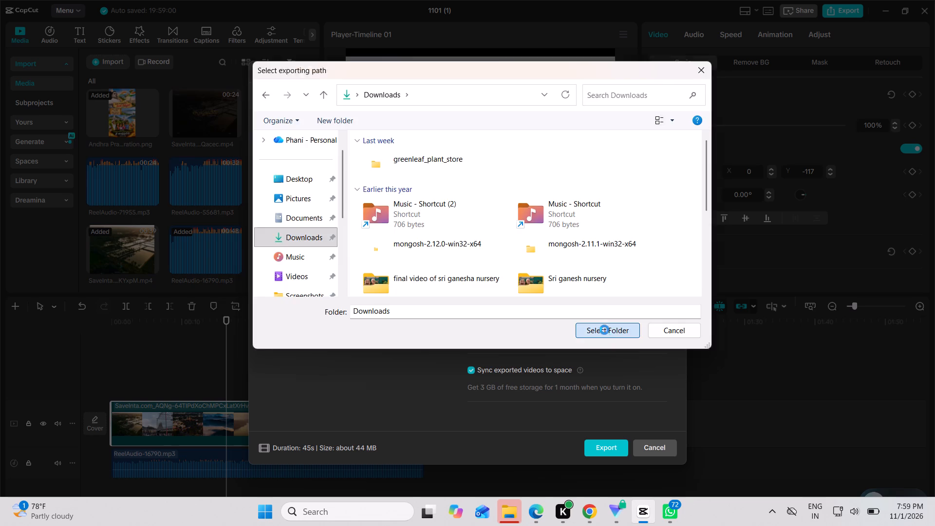
left_click(597, 452)
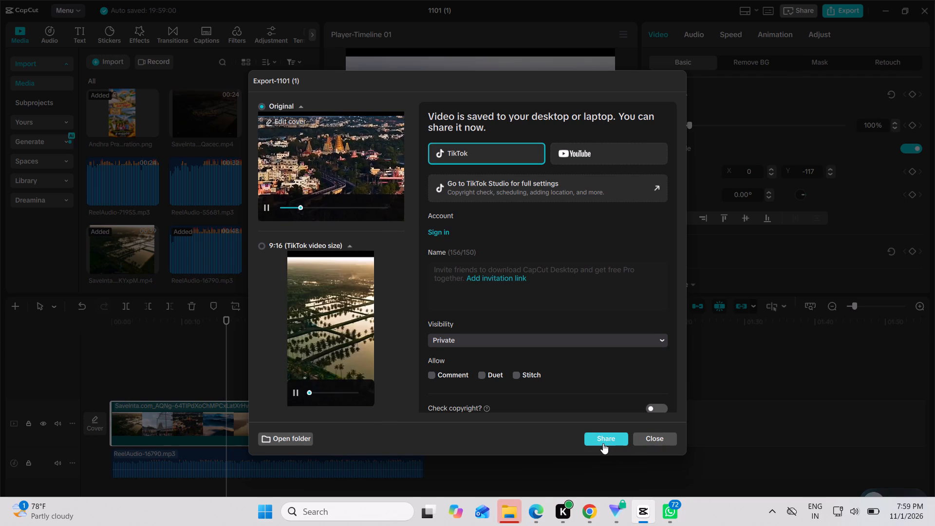
left_click(704, 410)
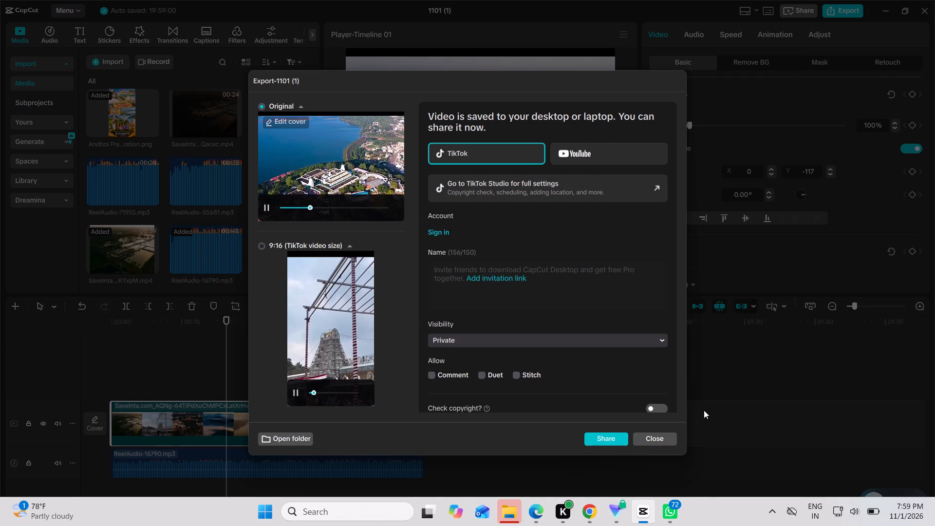
left_click(663, 445)
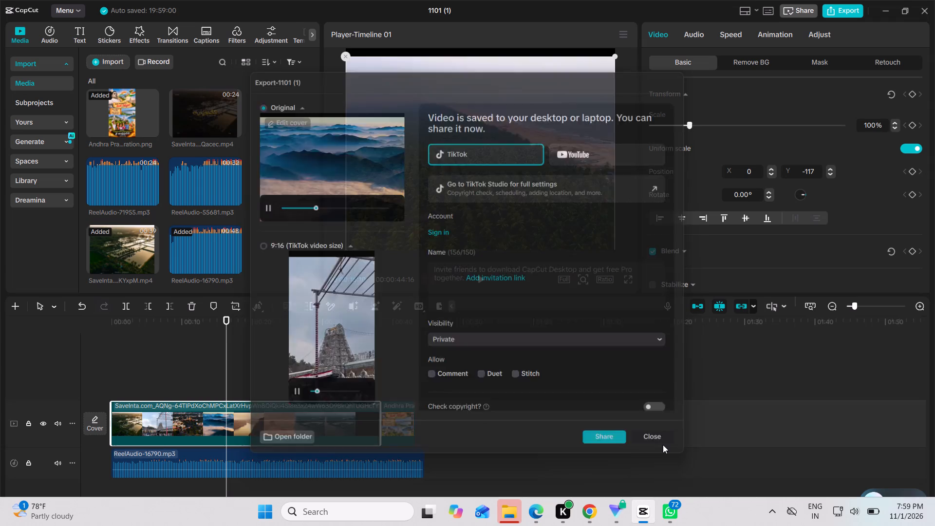
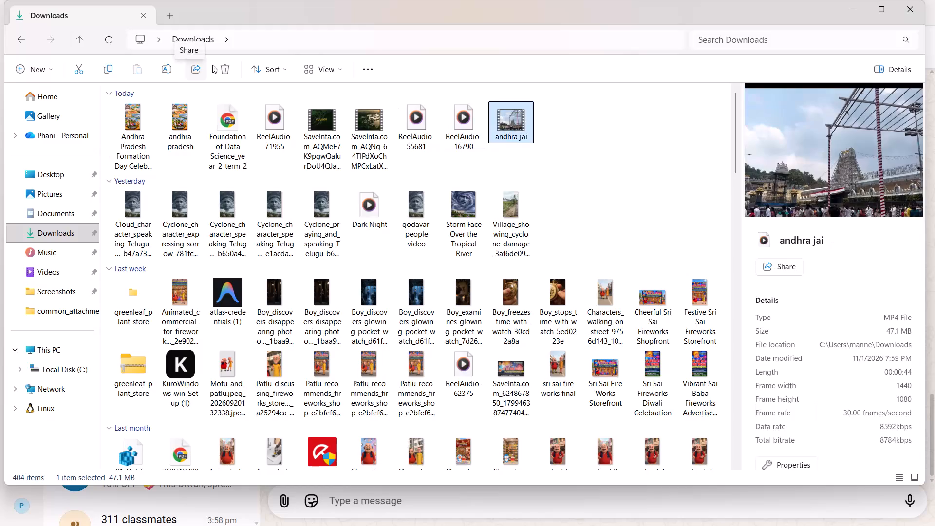
Open the sharing options for the exported "andhra jai" video in the Downloads folder.
left_click(190, 62)
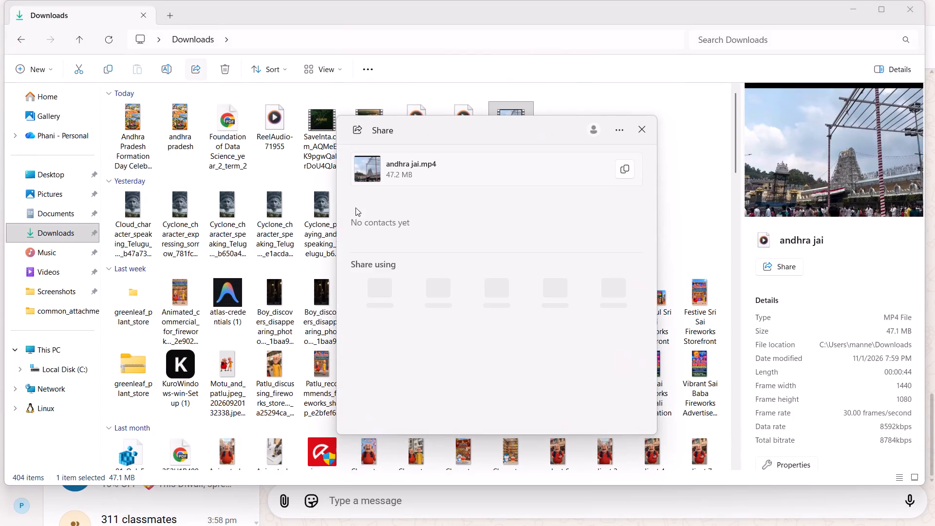
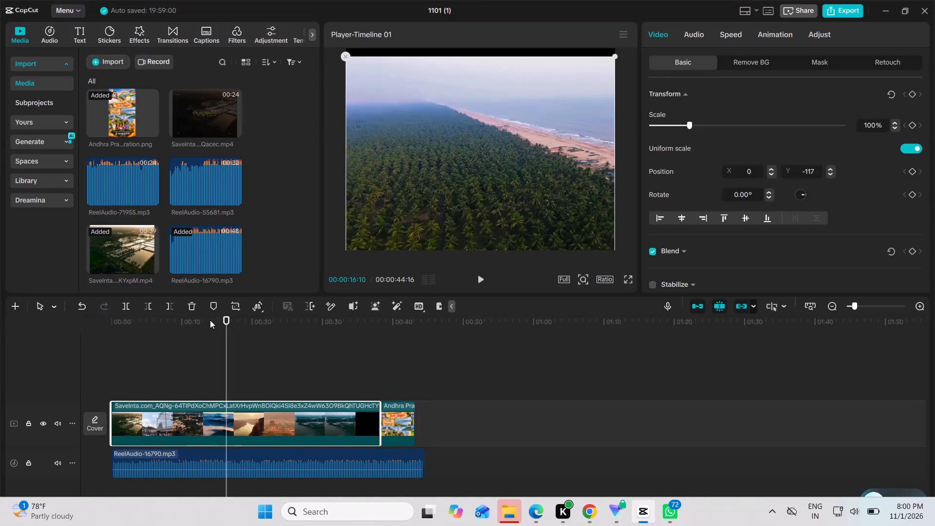
Return the playhead to the start of the timeline at 00:00:00:00.
left_click_drag(210, 320, 19, 272)
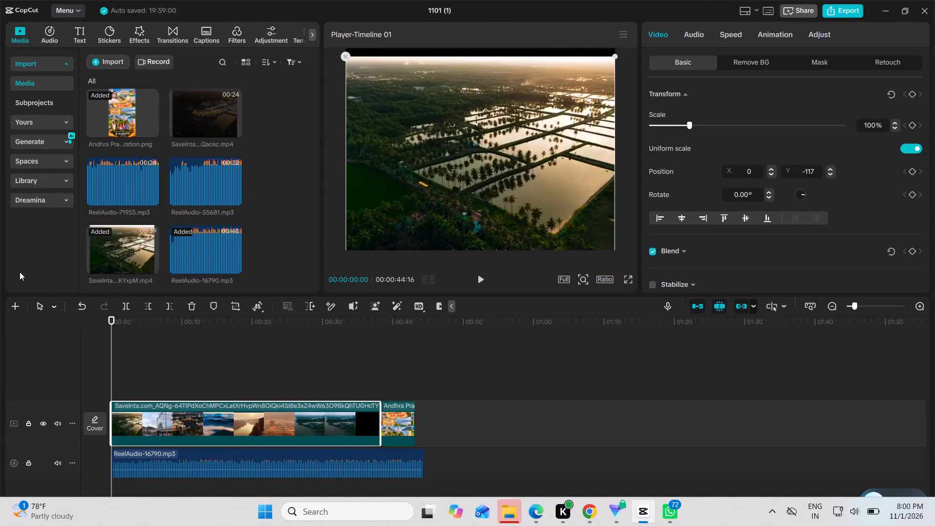
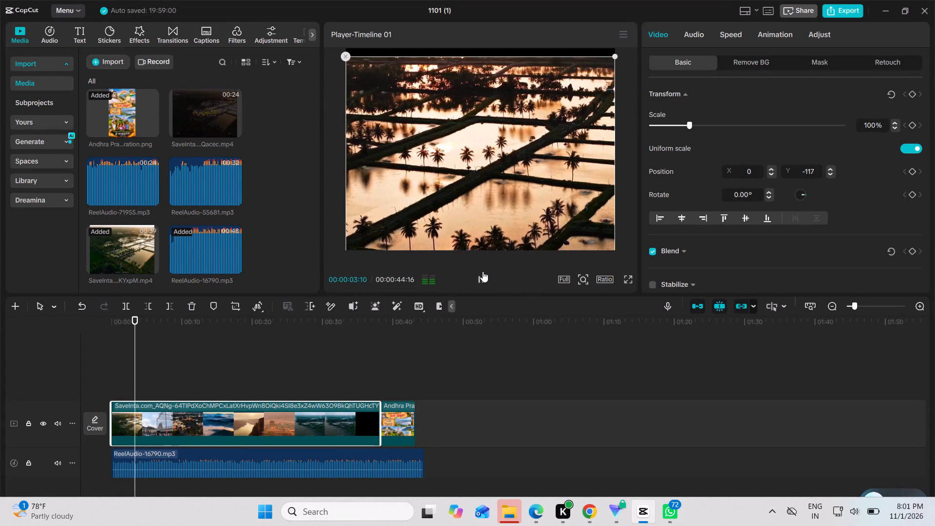
Preview the temple shot near the start of the timeline in short bursts, leaving playback paused.
left_click(483, 271)
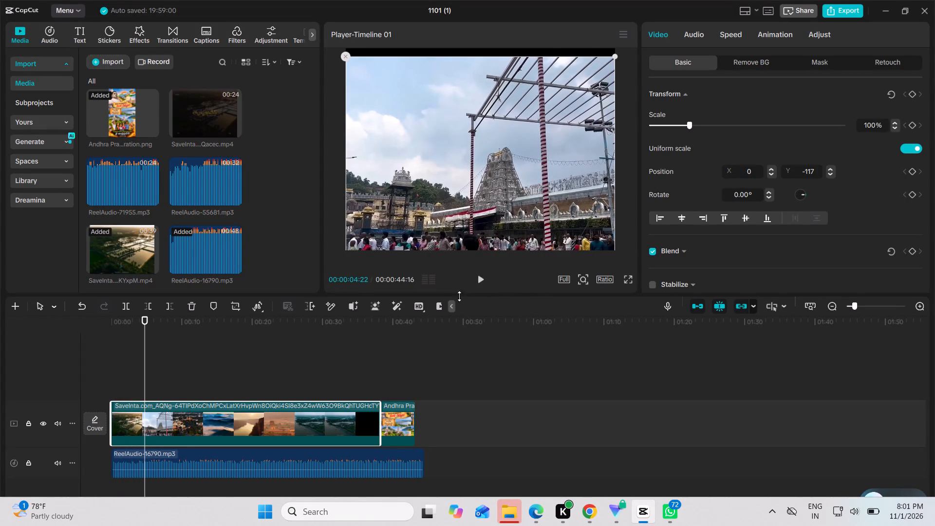
left_click(484, 278)
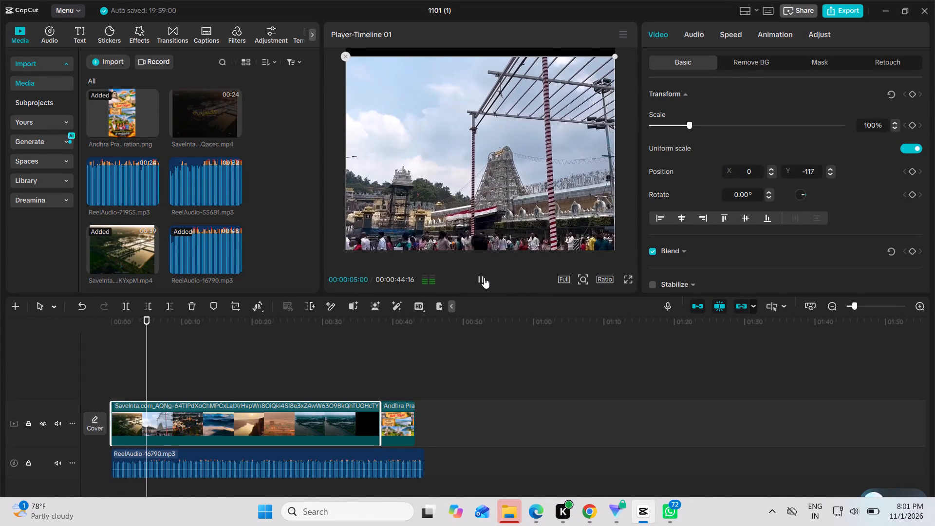
left_click(484, 278)
left_click(484, 278)
left_click(484, 278)
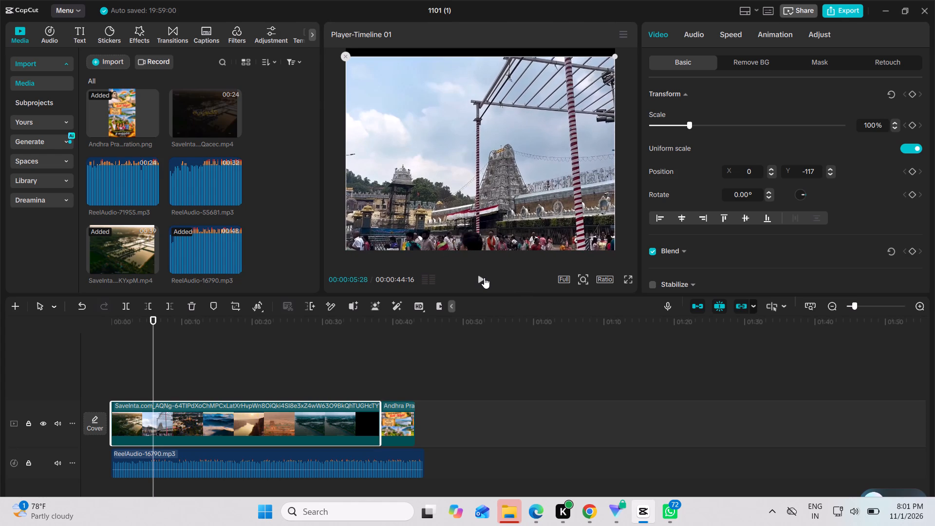
Play a short stretch of the timeline, and return the playhead to the start at 00:00:00:00 with no clip selected.
left_click(484, 278)
left_click(484, 278)
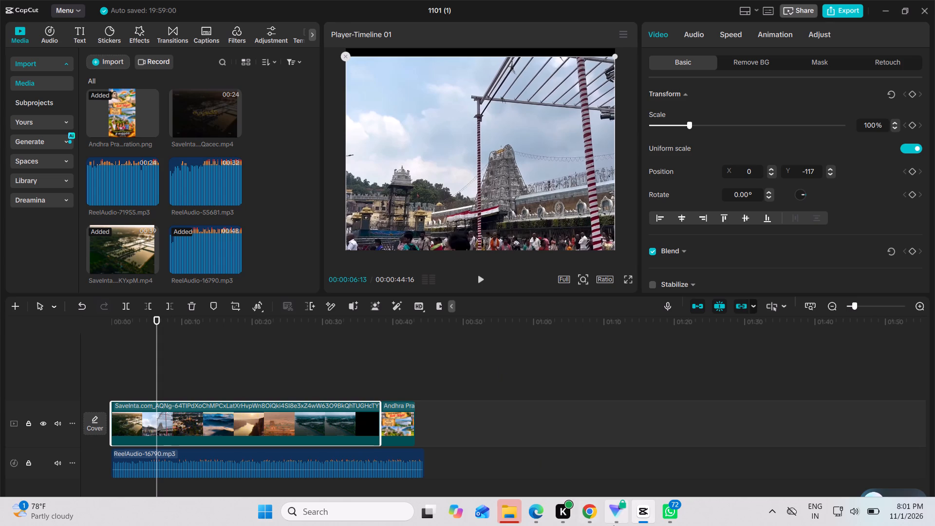
left_click(474, 400)
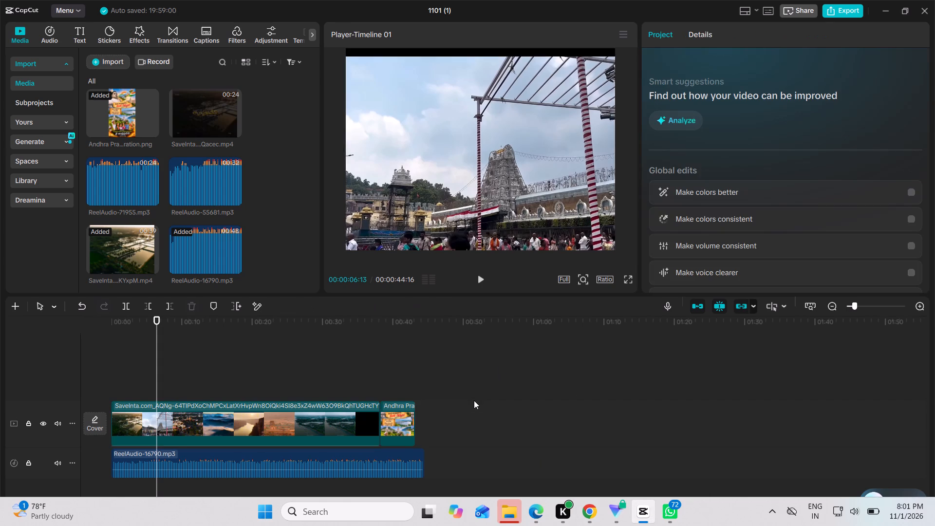
left_click_drag(421, 311, 425, 323)
left_click_drag(425, 323, 0, 268)
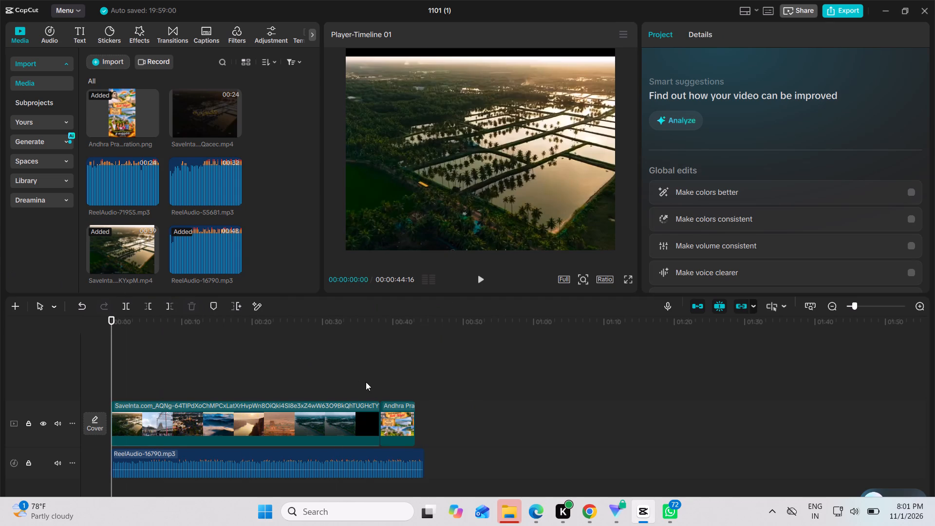
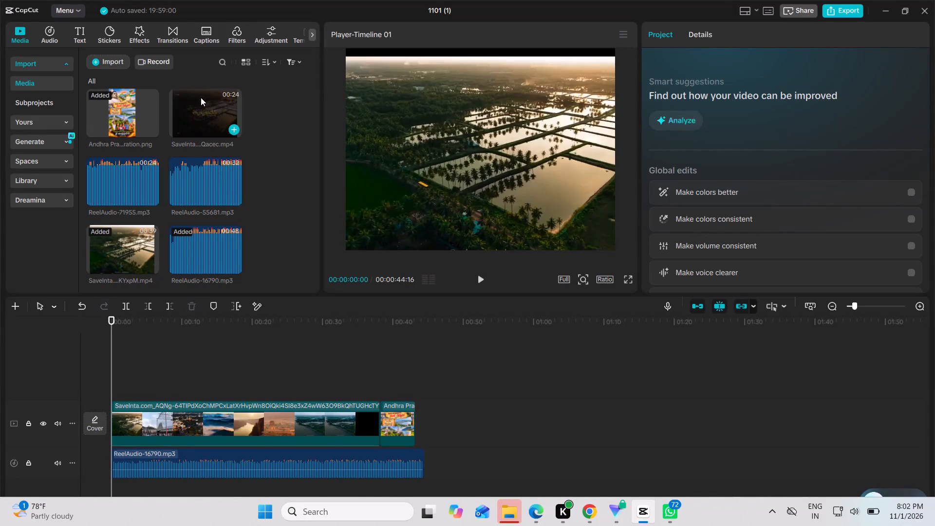
Preview the Andhra poster image and the 24-second video ending in Qacec.mp4 from the imported media.
left_click(201, 97)
left_click(131, 99)
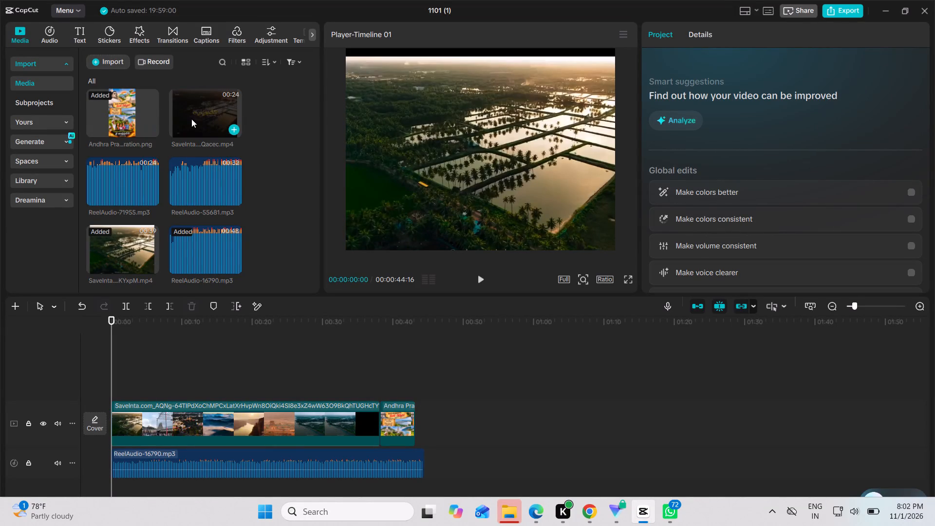
double_click(191, 119)
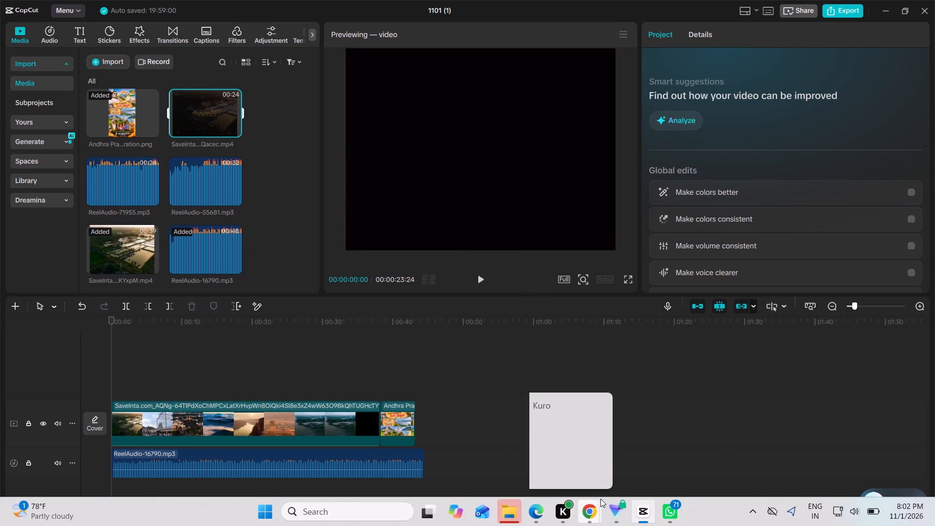
Switch to Microsoft Edge and open the NxtWave login page at accounts.ccbp.in in a new tab, searching with "nx".
left_click(533, 515)
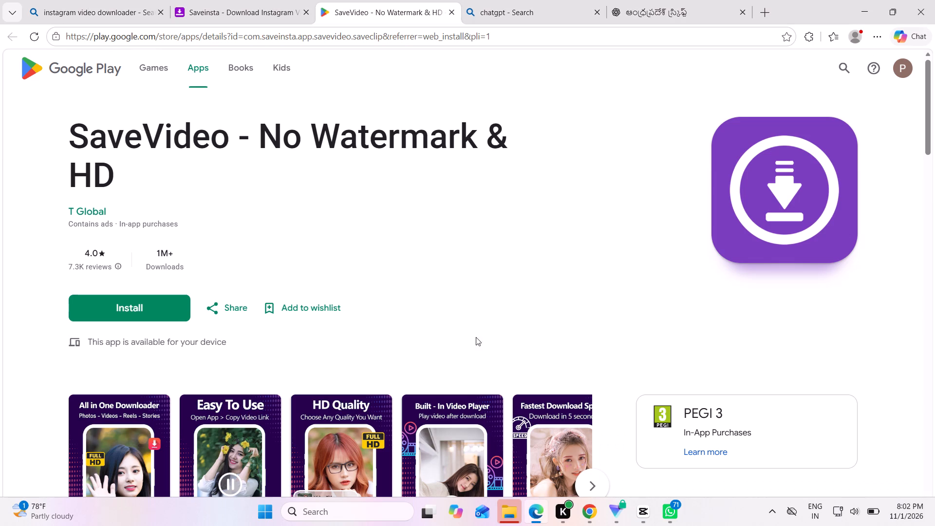
left_click(757, 13)
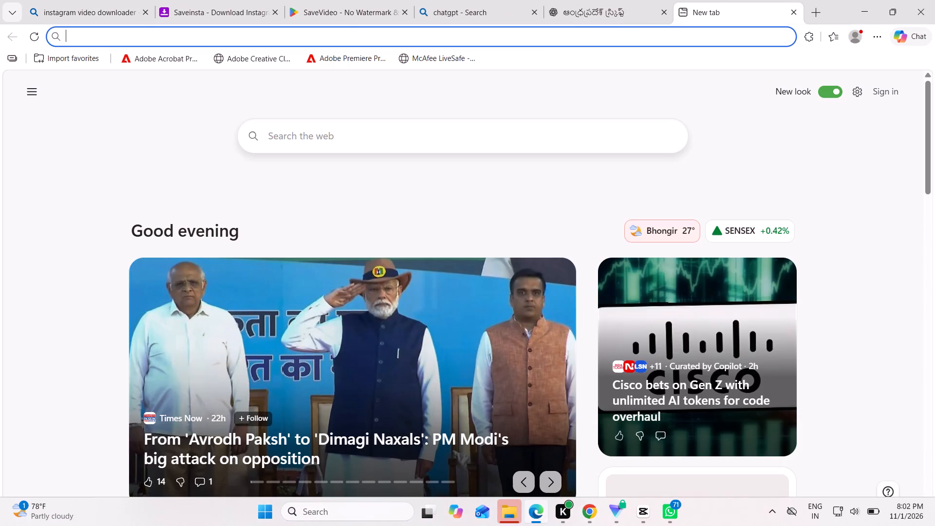
type("nx")
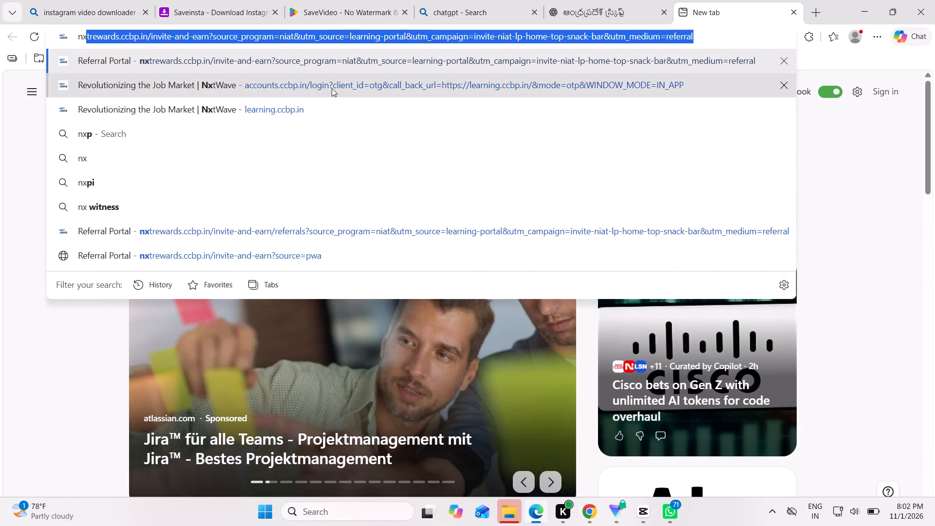
left_click(332, 88)
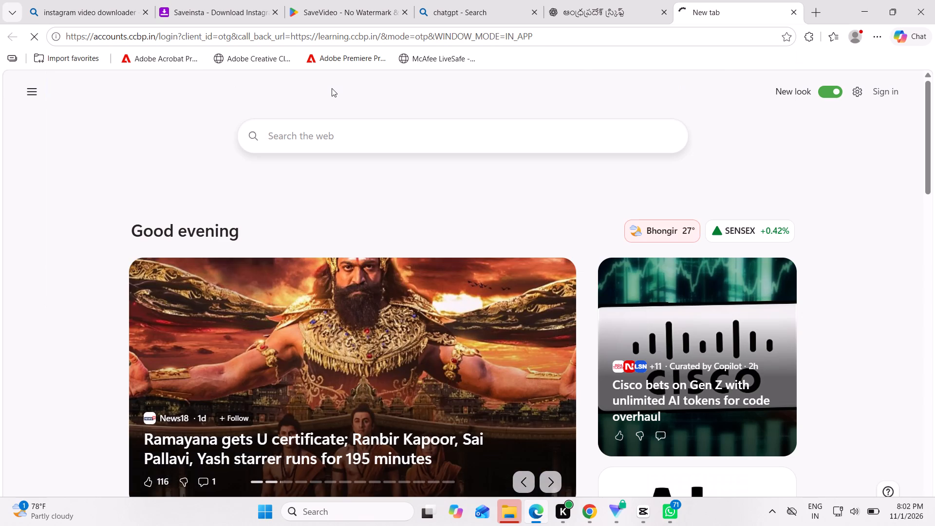